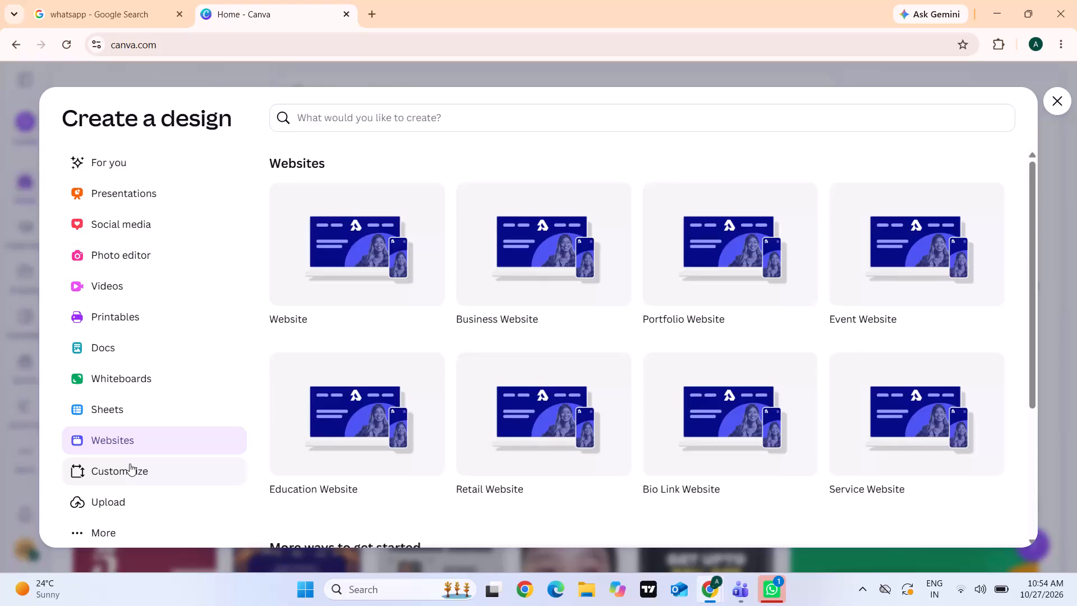
Create a new custom-size design 2000 px wide and 1000 px high.
click(130, 463)
click(339, 172)
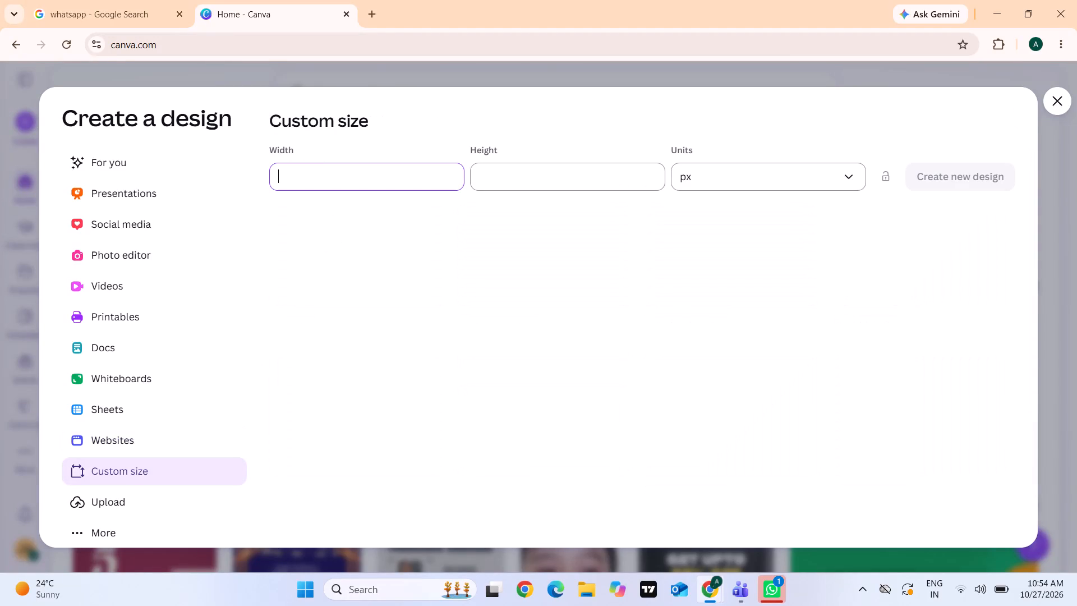
text(2000)
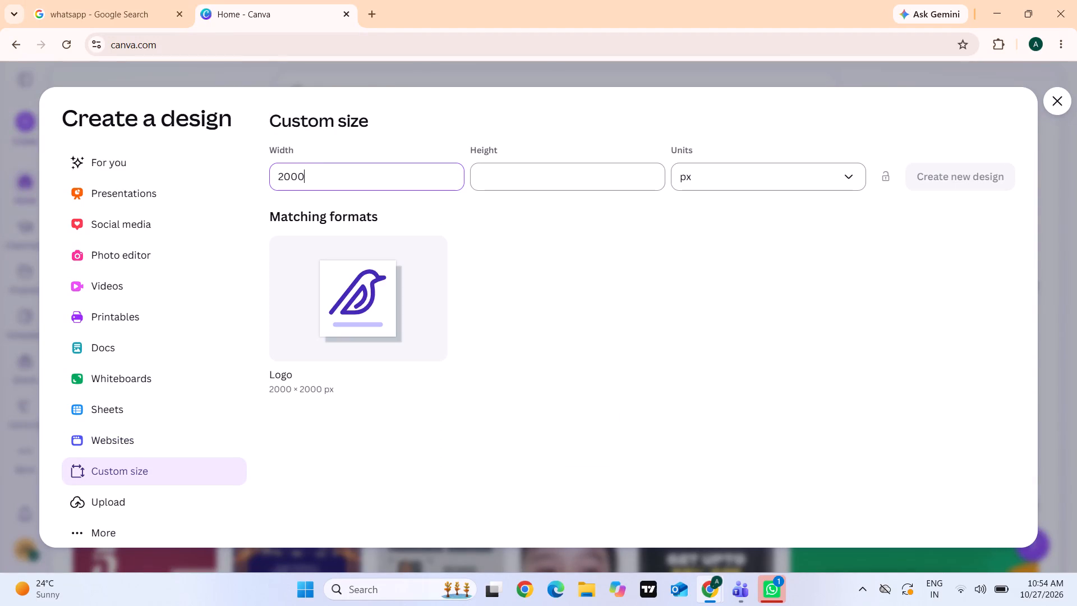
click(542, 186)
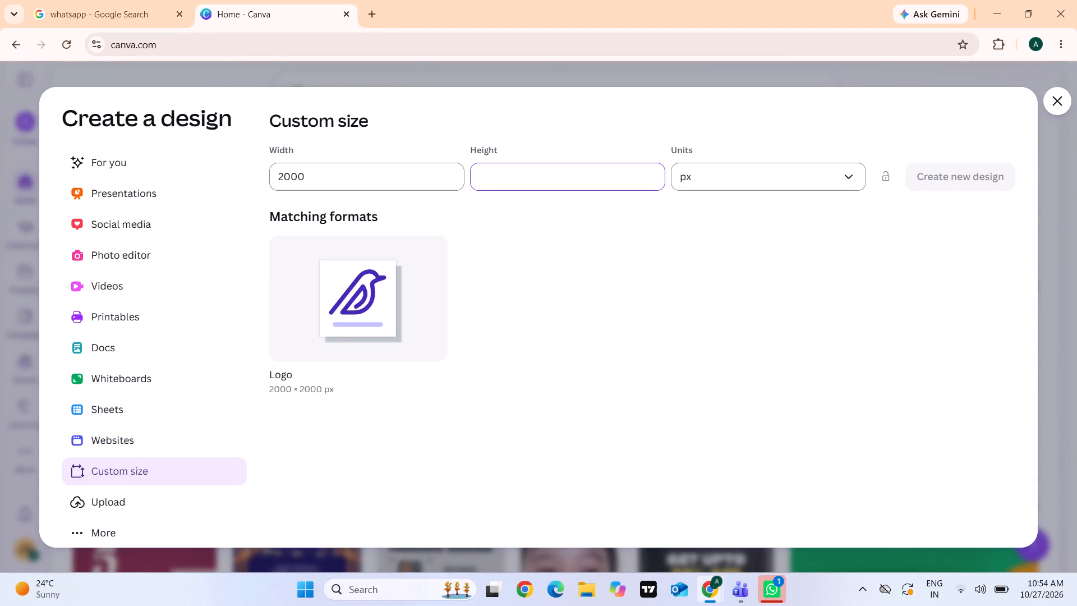
text(1000)
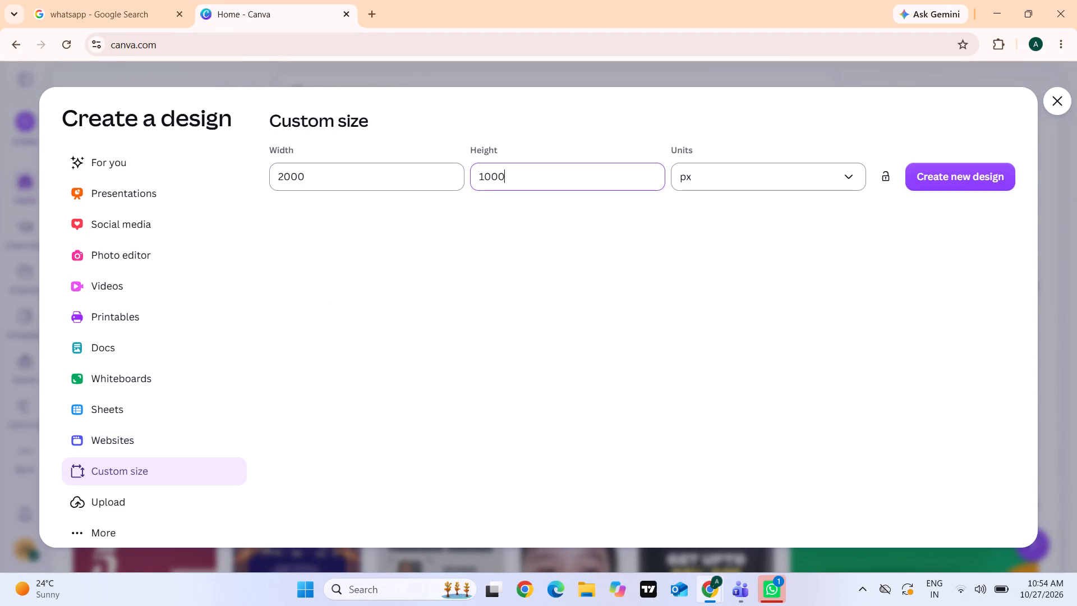
key(Return)
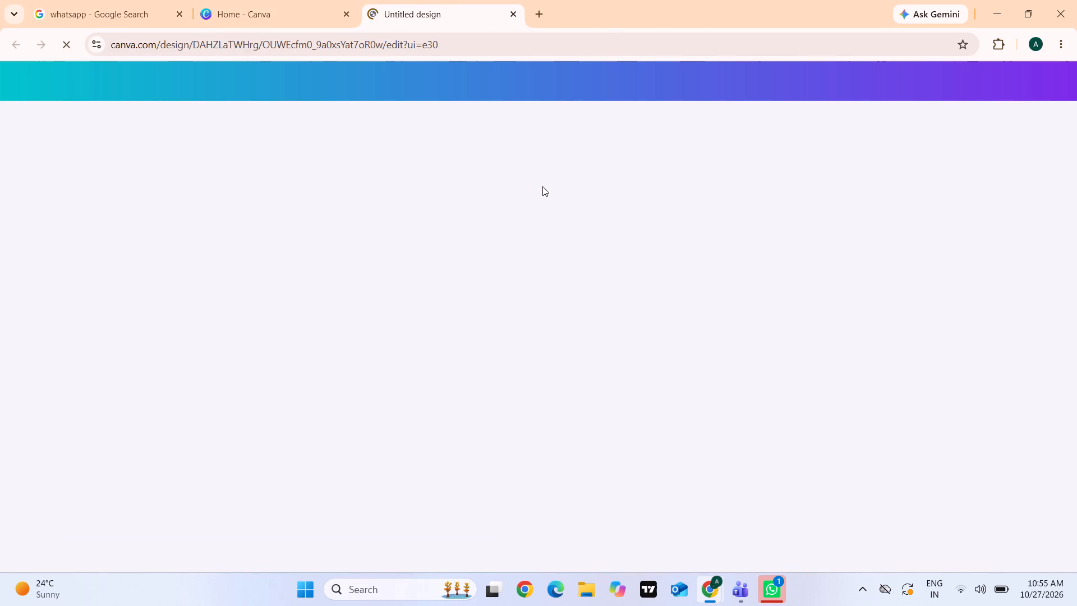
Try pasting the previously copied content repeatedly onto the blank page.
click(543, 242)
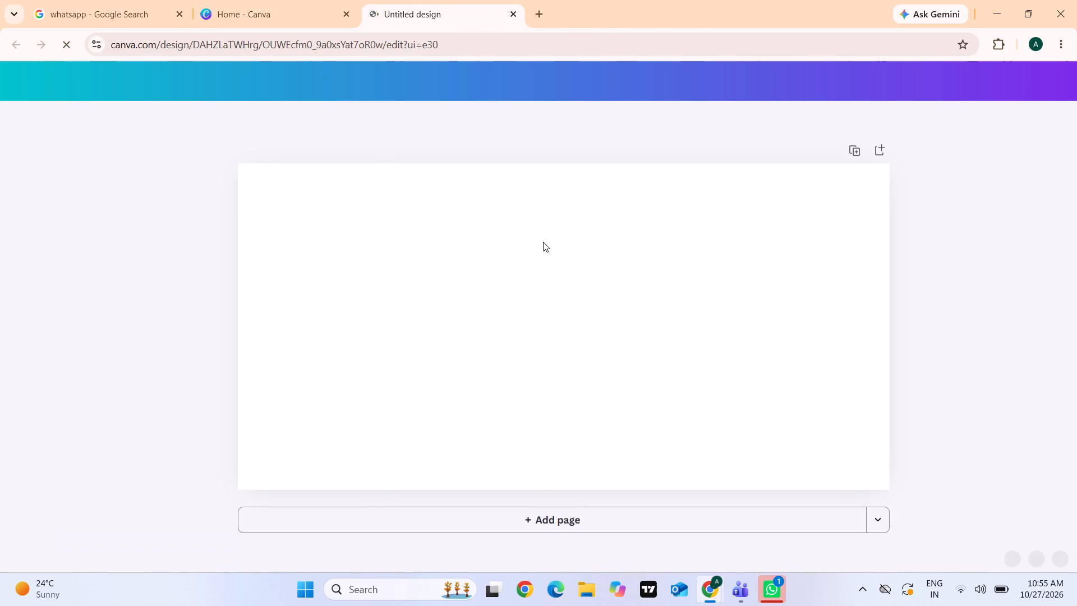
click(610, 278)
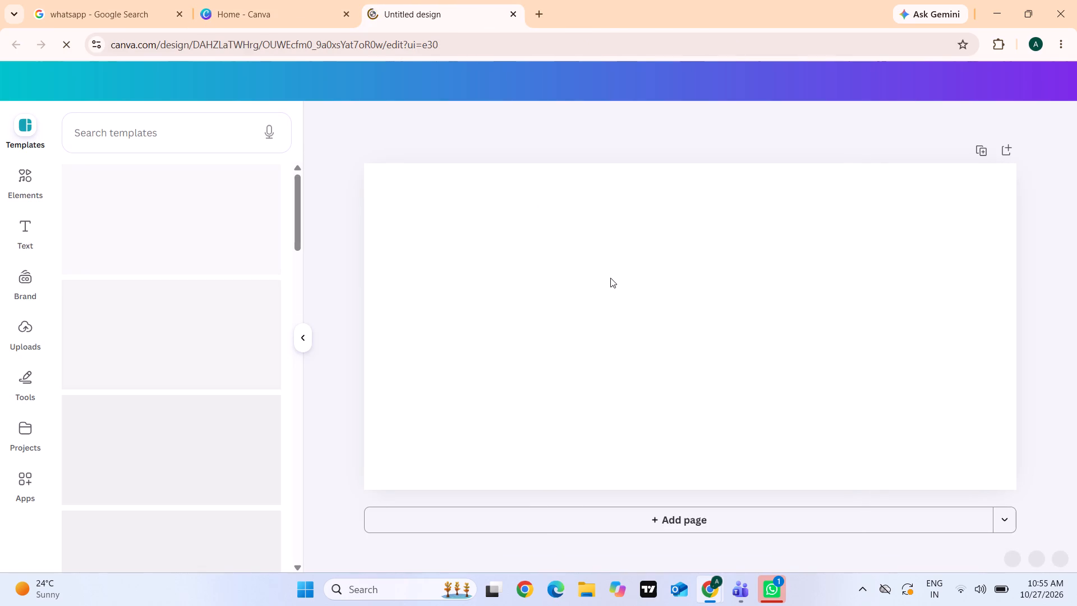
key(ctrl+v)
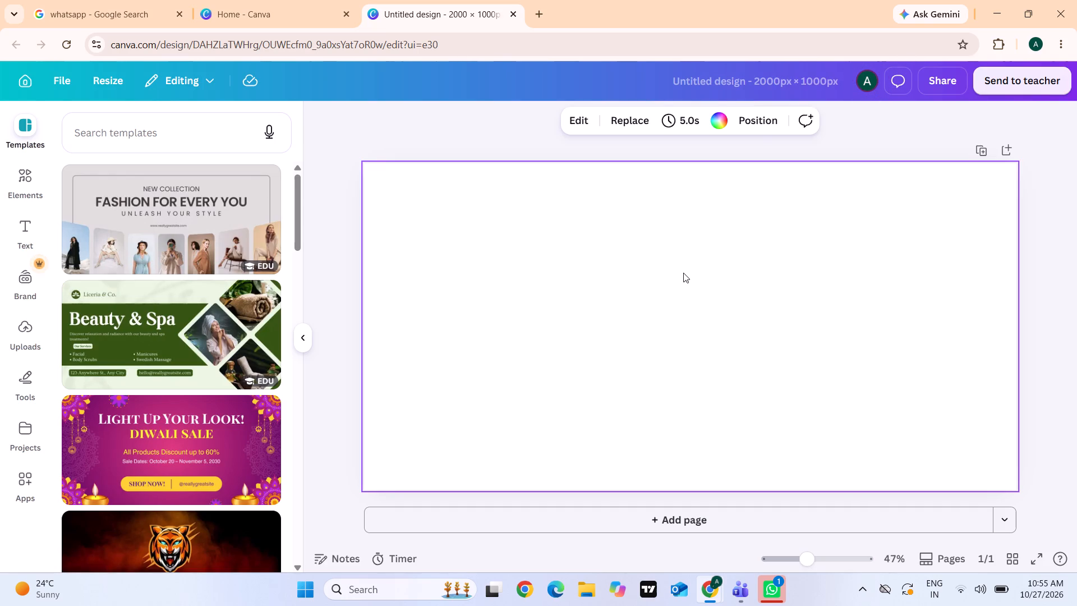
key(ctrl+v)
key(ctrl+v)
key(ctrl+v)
Return to the home page and open the existing off-page SEO design for the brand Myntra.
click(328, 11)
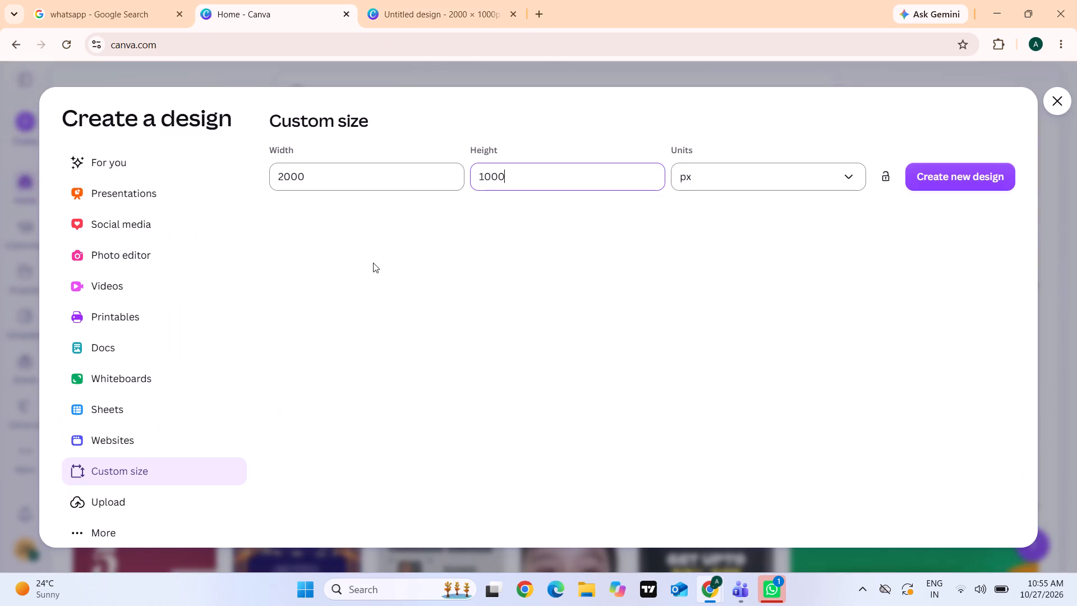
click(1056, 97)
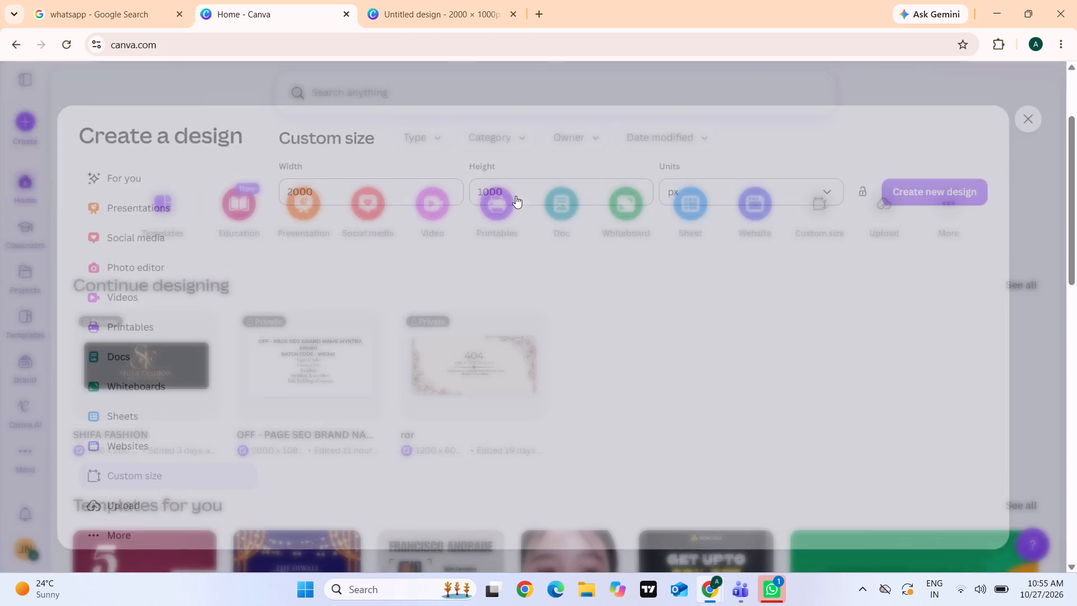
click(271, 360)
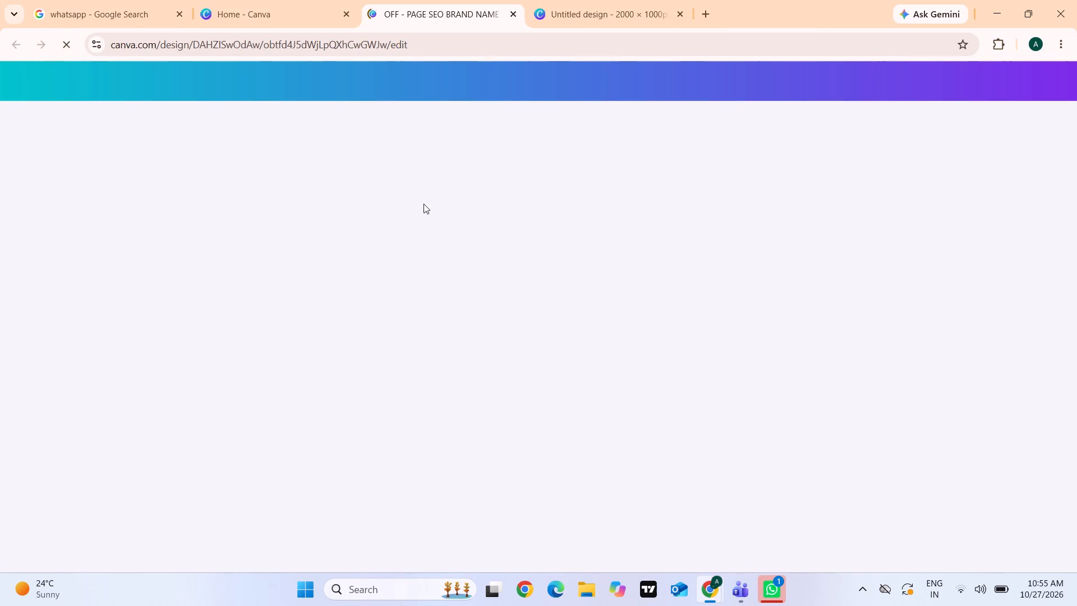
Copy all text elements on page 1 and return to the untitled 2000 × 1000 px design.
scroll(405, 175, up, 3)
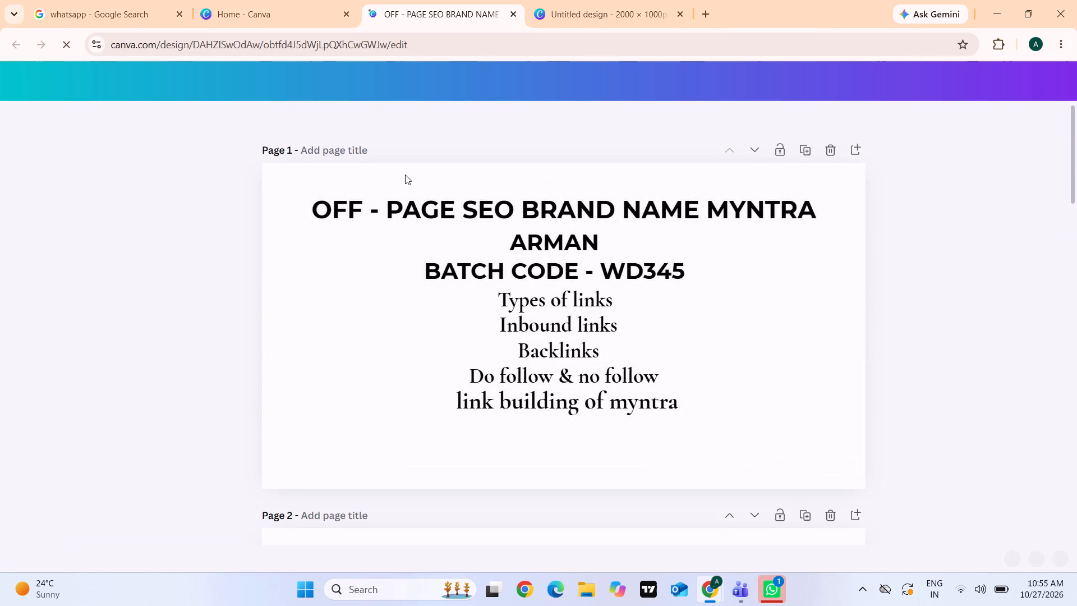
scroll(405, 175, up, 1)
click(334, 273)
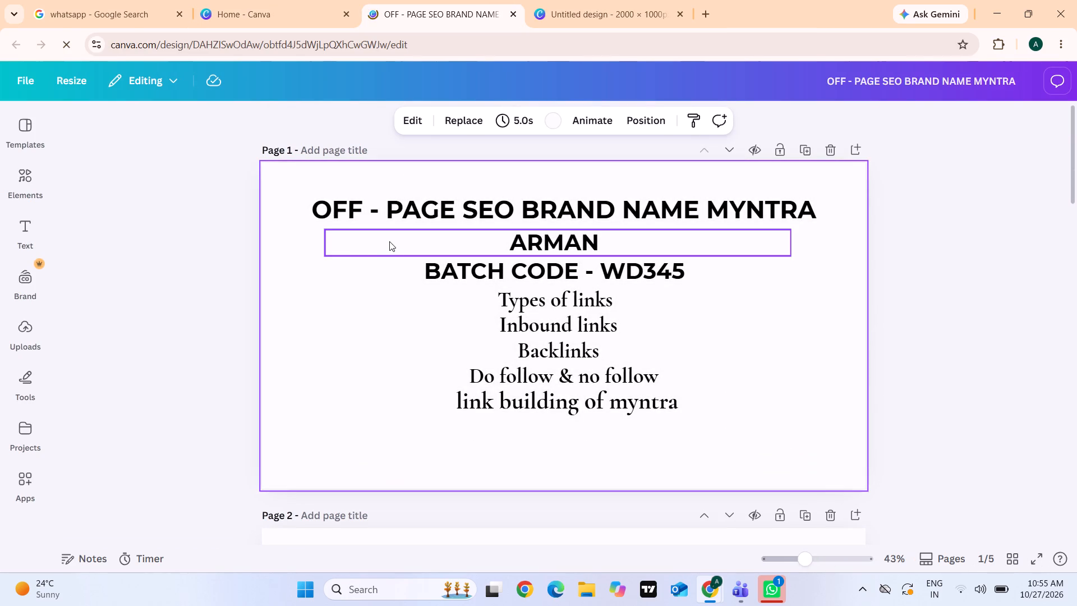
click(312, 263)
key(ctrl+a)
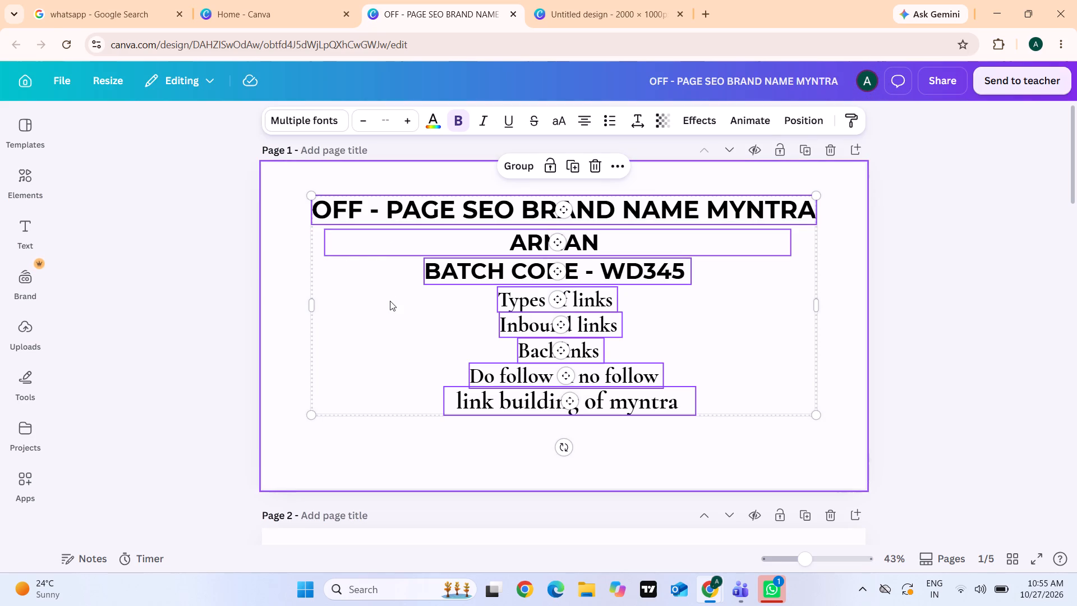
key(ctrl+c)
key(ctrl+c)
click(603, 12)
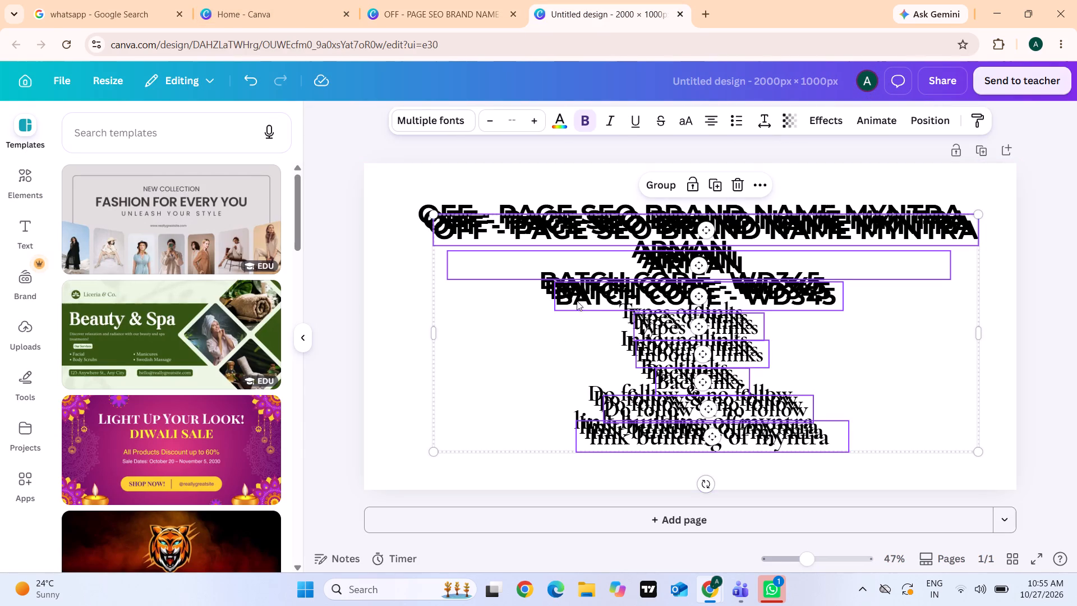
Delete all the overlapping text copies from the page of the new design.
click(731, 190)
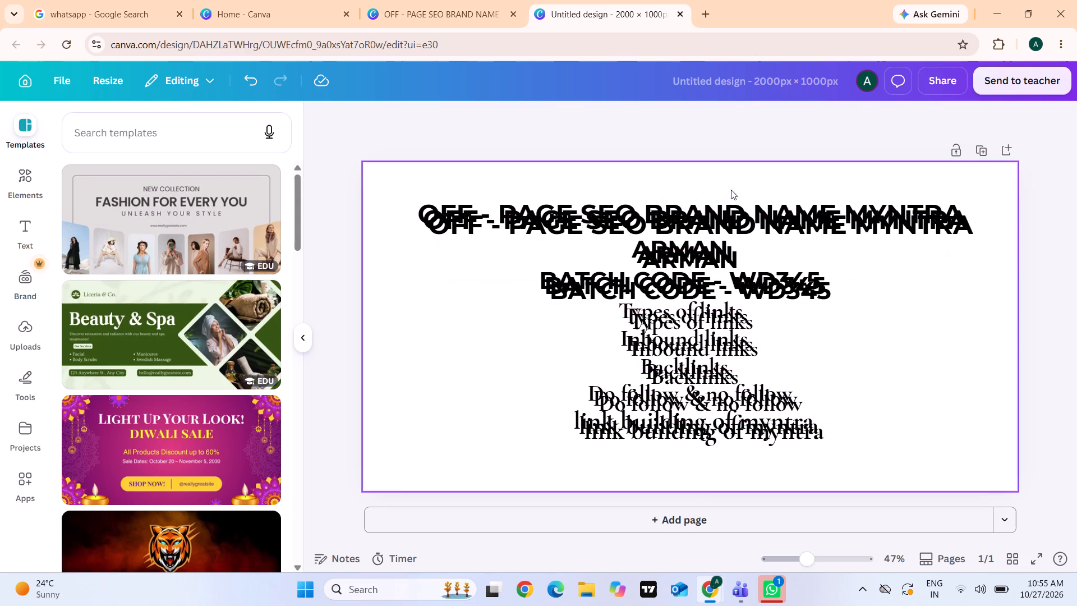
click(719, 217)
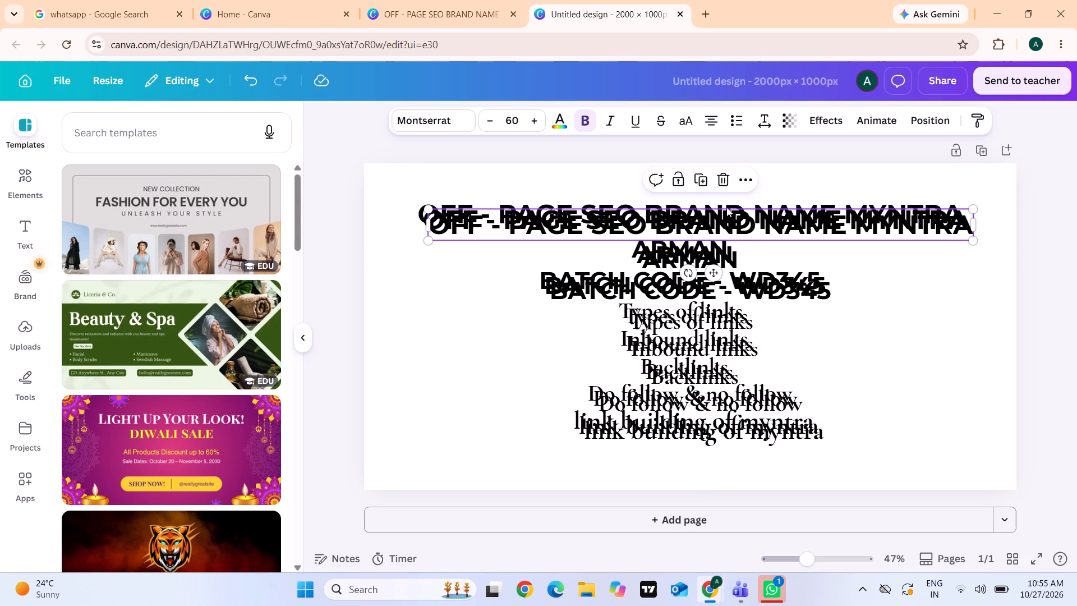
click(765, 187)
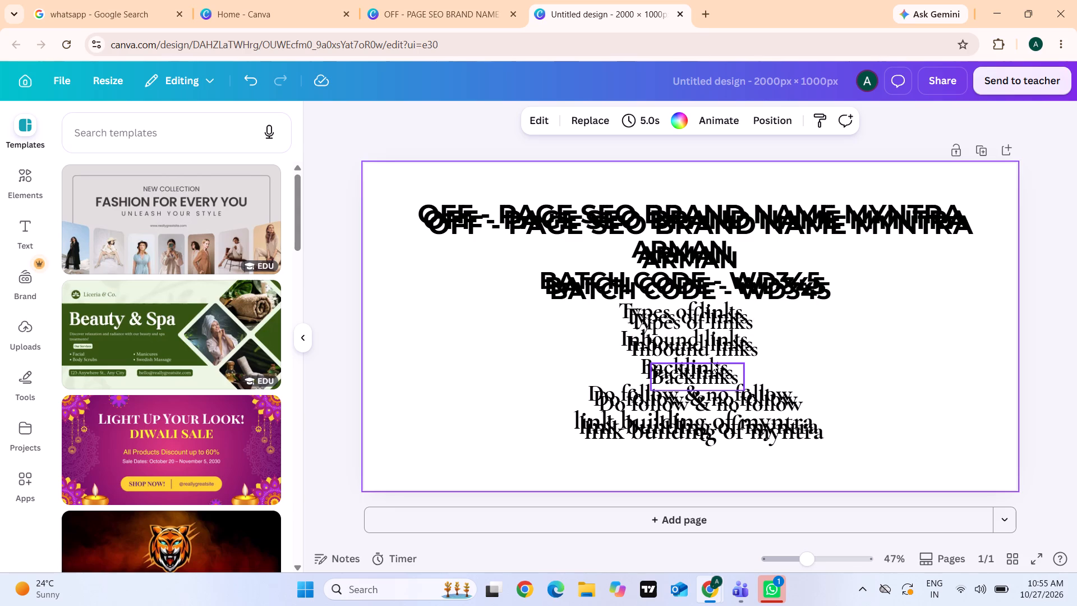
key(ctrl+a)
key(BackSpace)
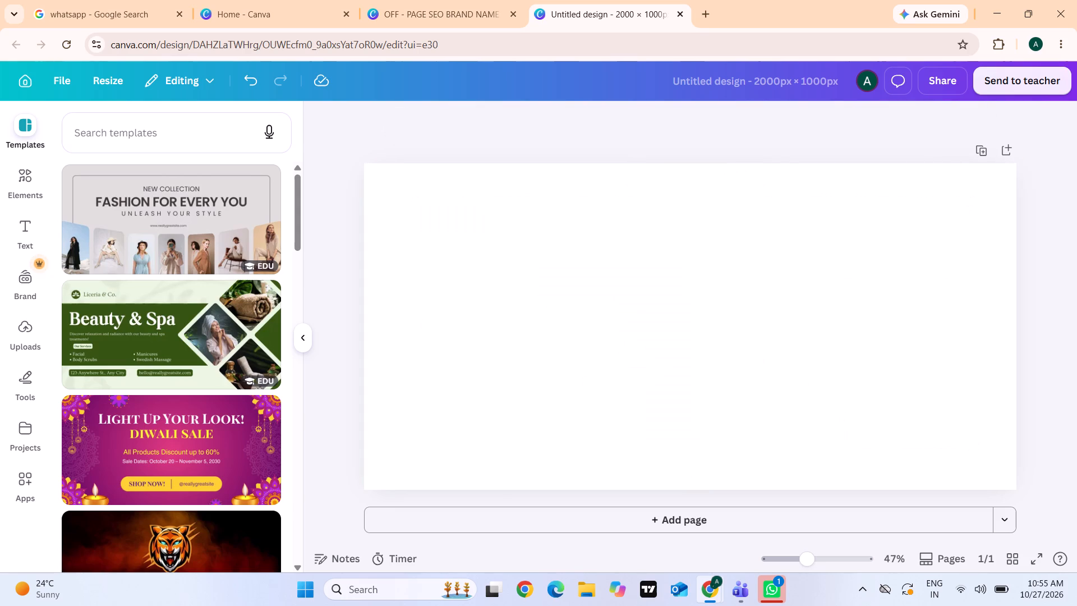
Paste one copy of the copied text elements onto the blank page.
key(ctrl+v)
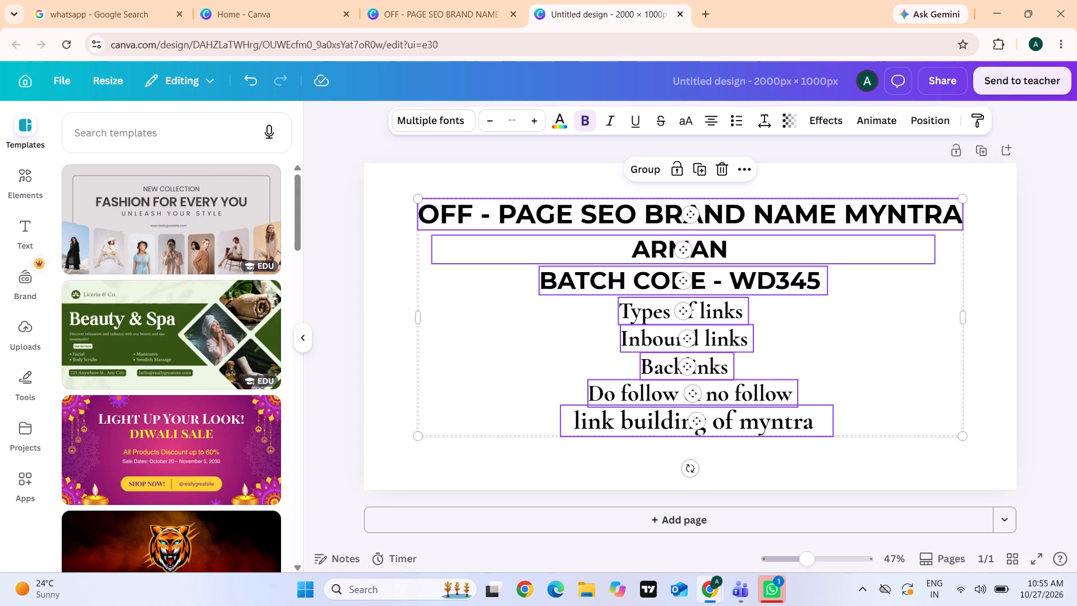
click(830, 334)
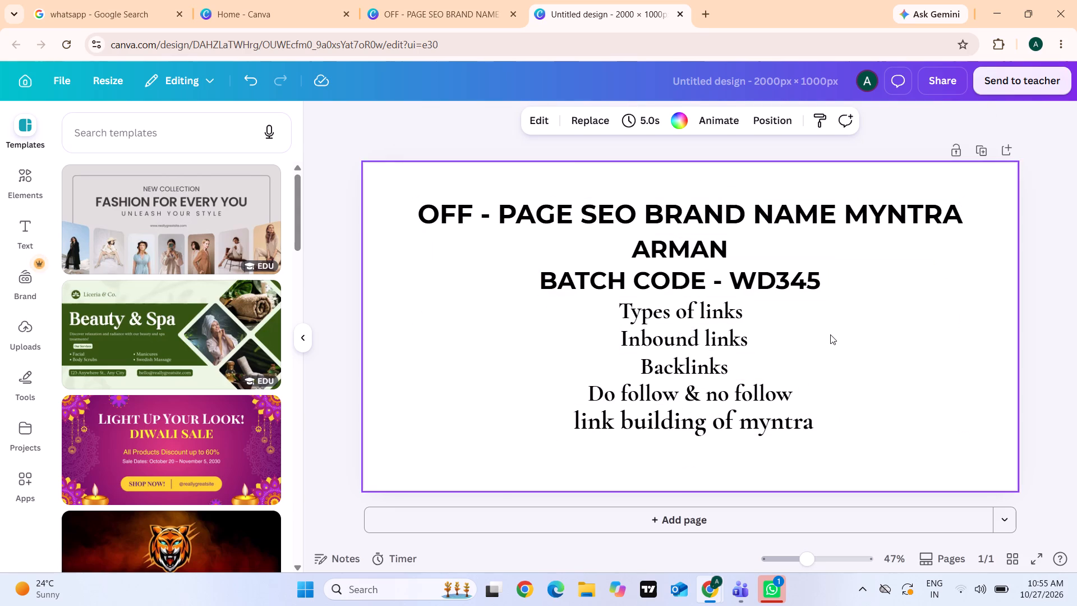
Replace the brand MYNTRA in the title with NYKAA FASHION.
click(963, 213)
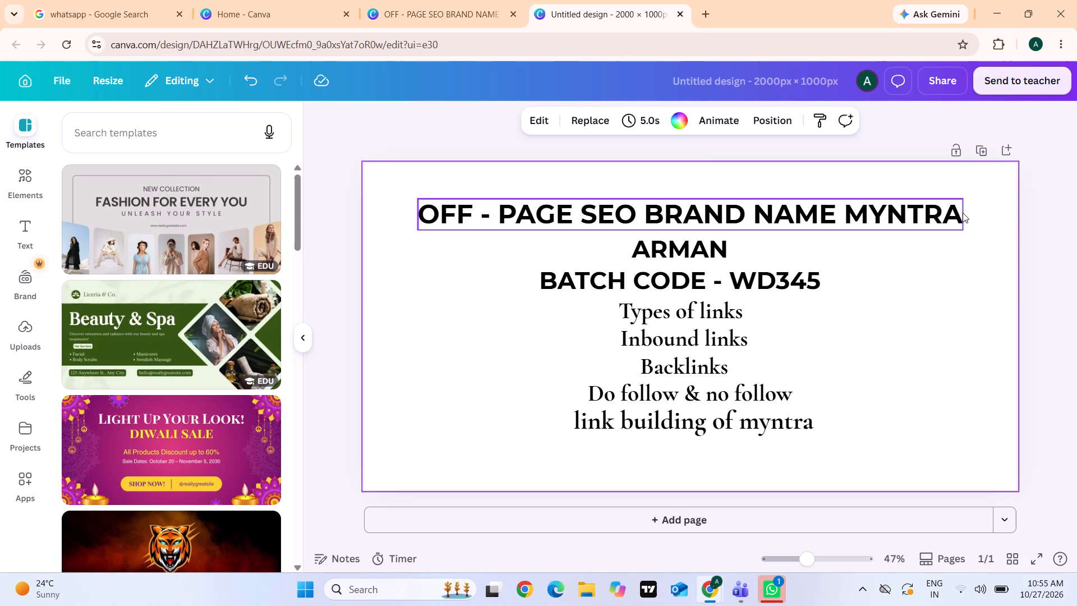
click(957, 213)
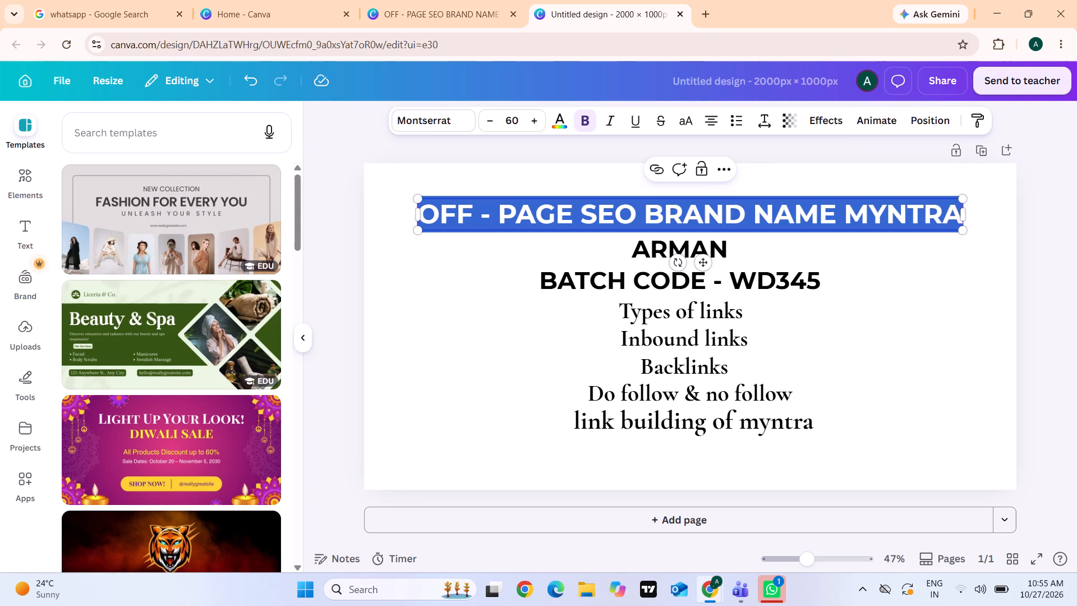
click(957, 213)
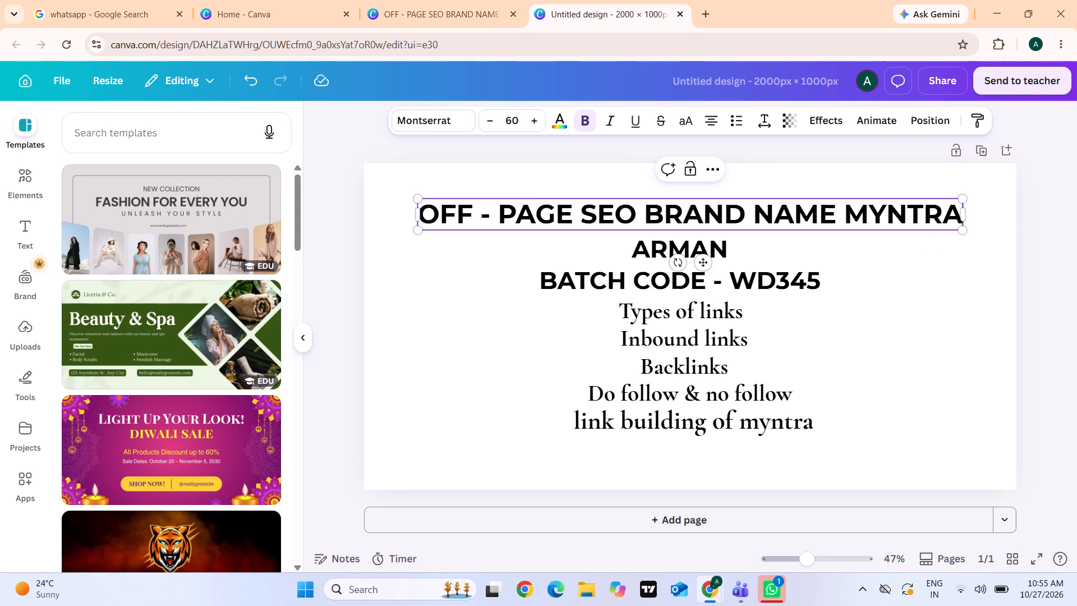
key(BackSpace)
key(BackSpace)
key(BackSpace)
key(BackSpace)
key(BackSpace)
key(BackSpace)
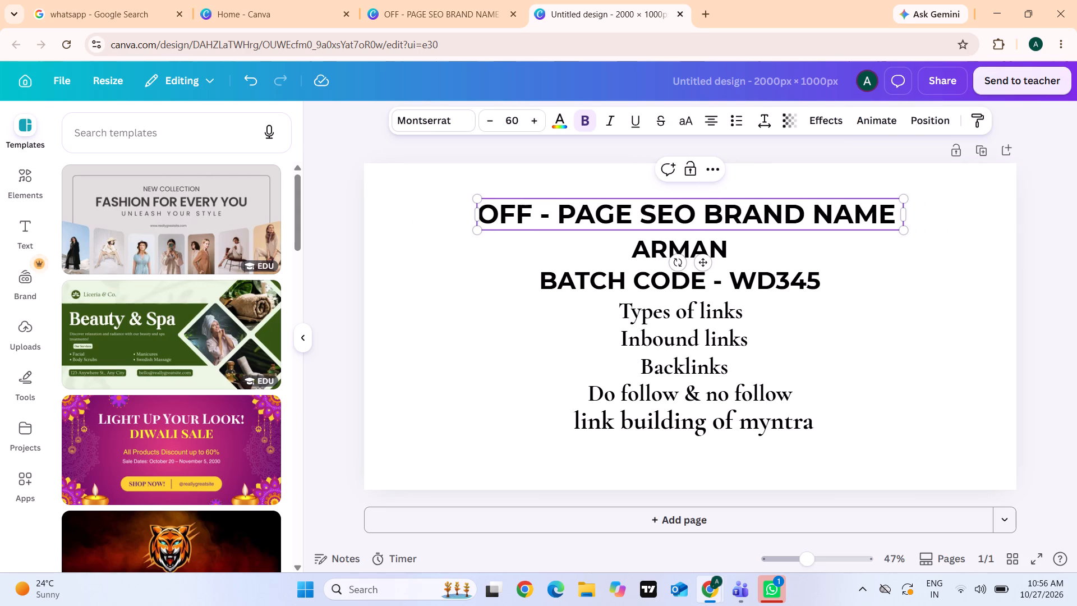
key(m)
key(BackSpace)
key(n)
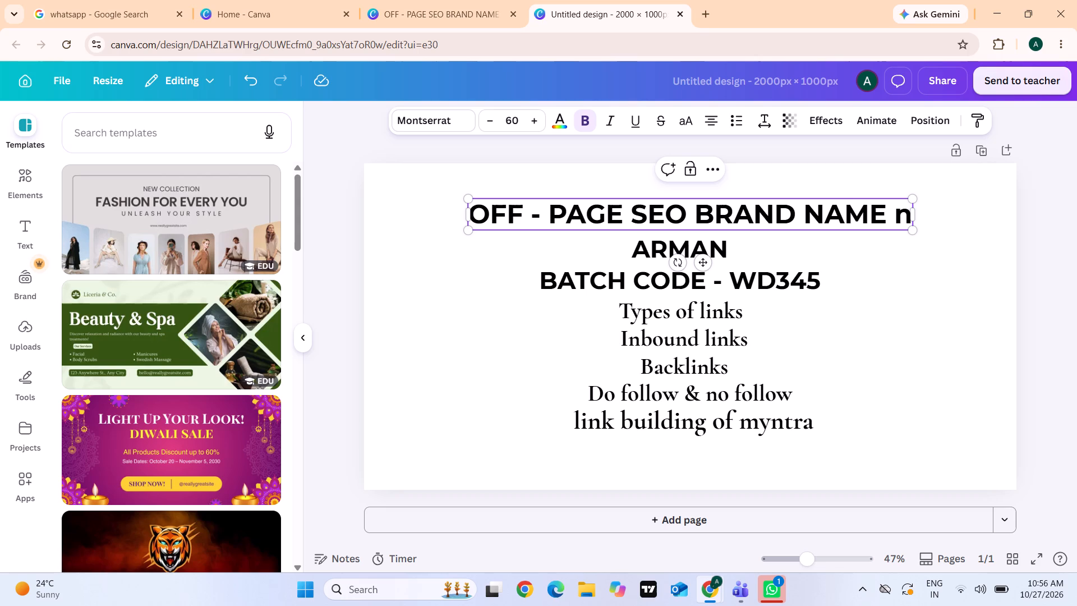
key(BackSpace)
text(NY)
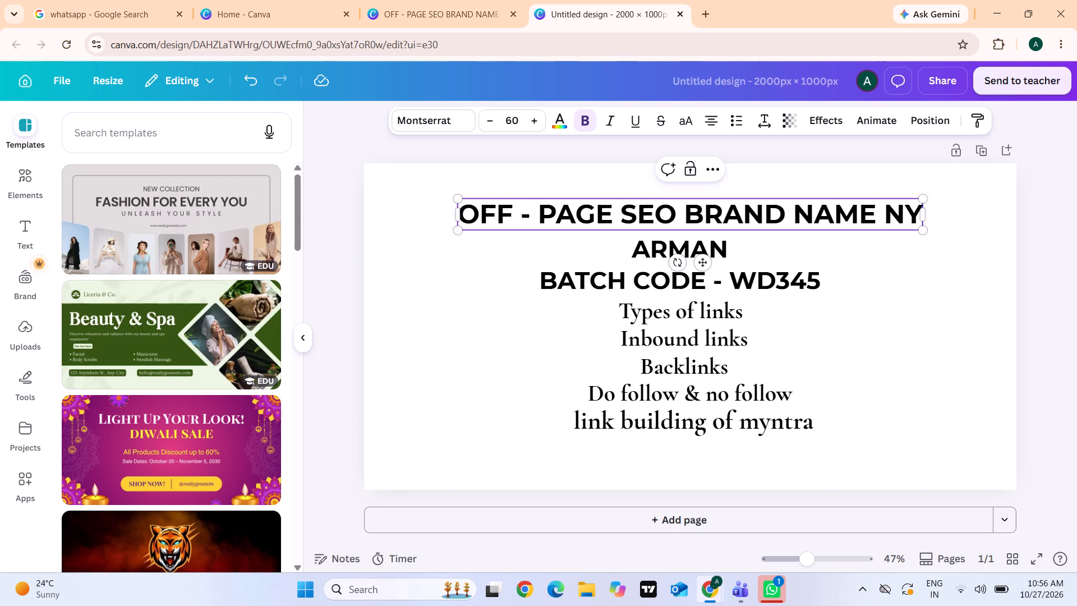
text(KAA)
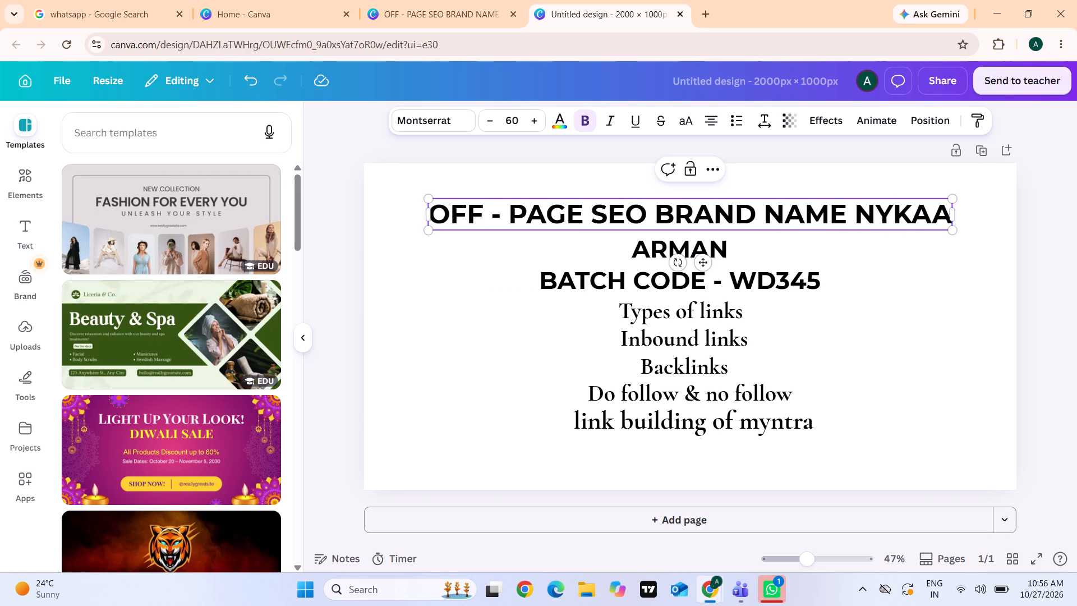
key(space)
text(FASHA)
key(BackSpace)
text(ION)
key(space)
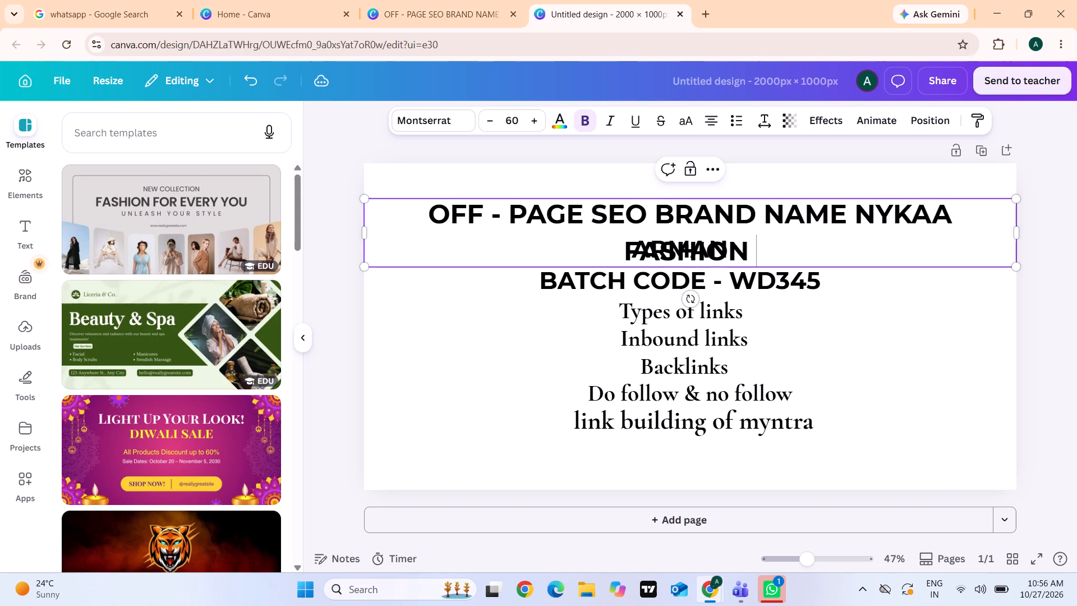
key(BackSpace)
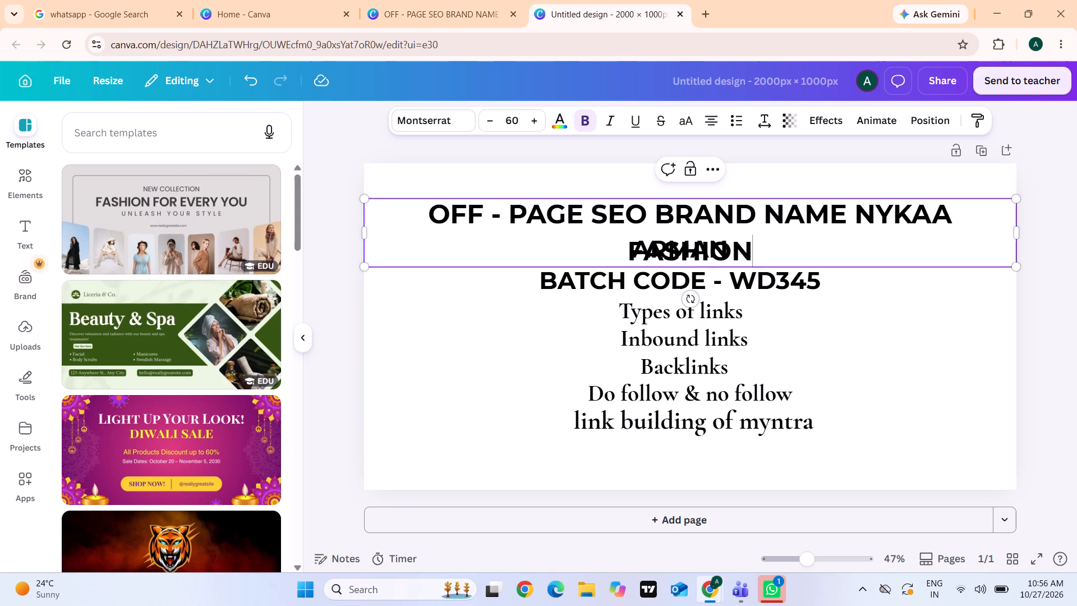
Widen the title's text box past the page edge so the whole title fits on one line.
drag(1019, 236, 1023, 235)
drag(1023, 235, 1043, 233)
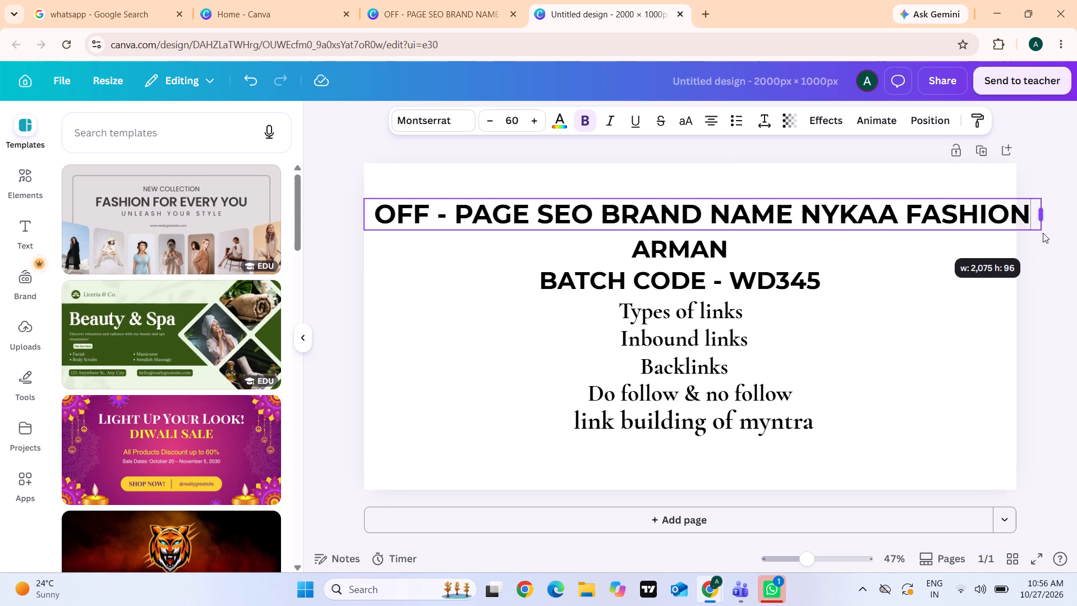
drag(1043, 233, 1057, 232)
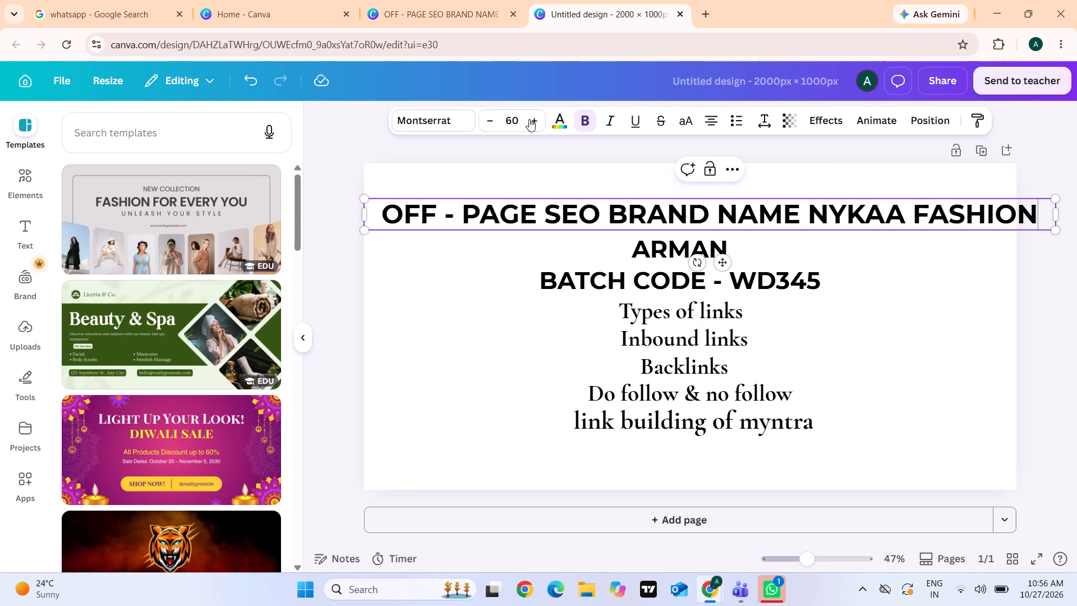
Set the font size of the title to 55.
click(519, 119)
key(BackSpace)
text(55)
key(Return)
click(476, 300)
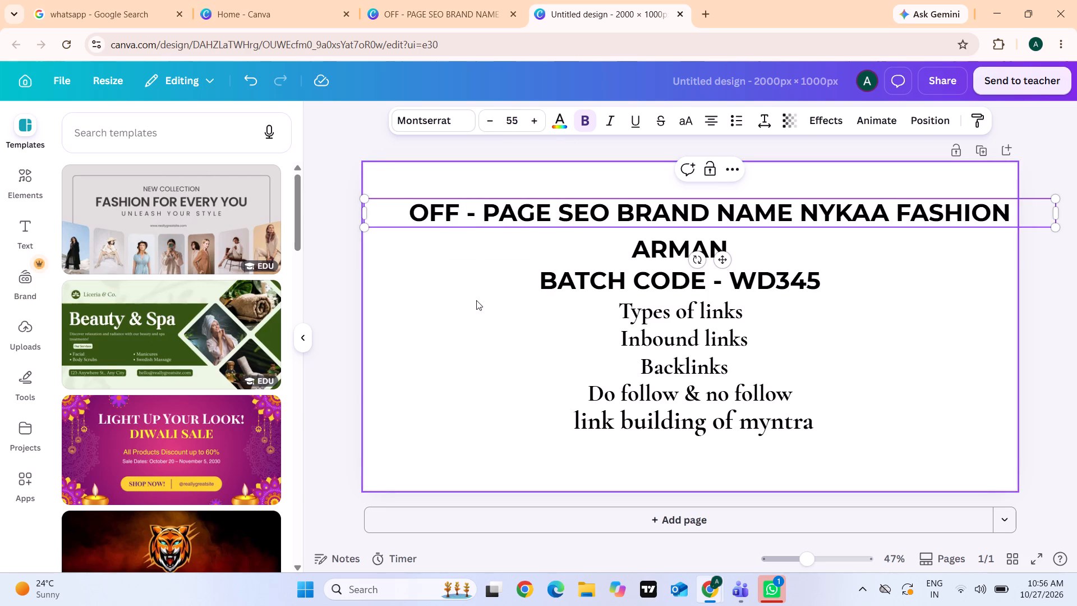
Move the title so it sits roughly centred across the page, just above the name line.
drag(739, 212, 716, 214)
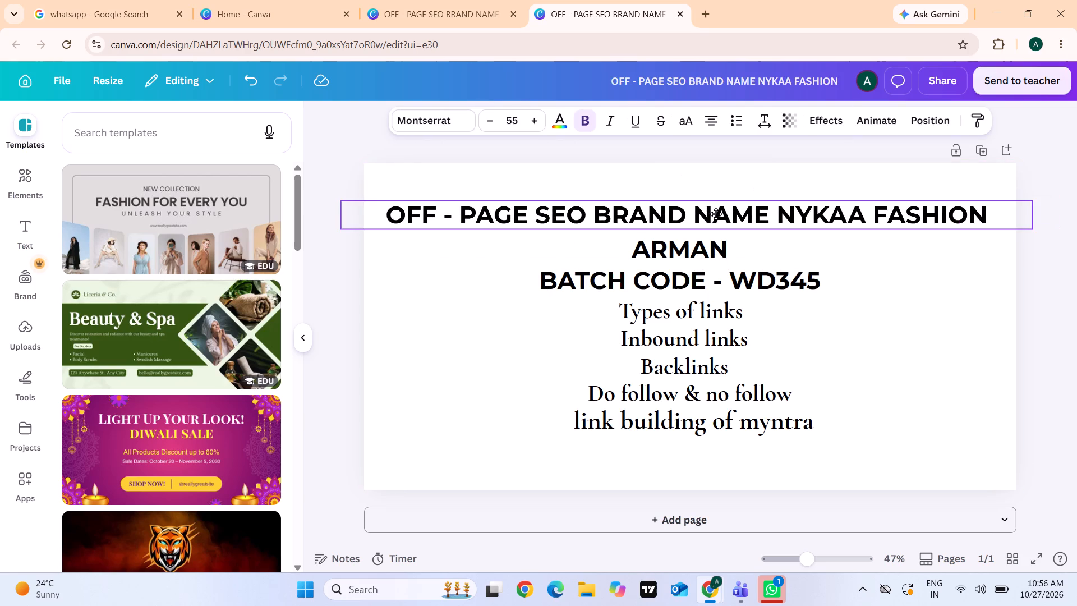
drag(716, 214, 707, 217)
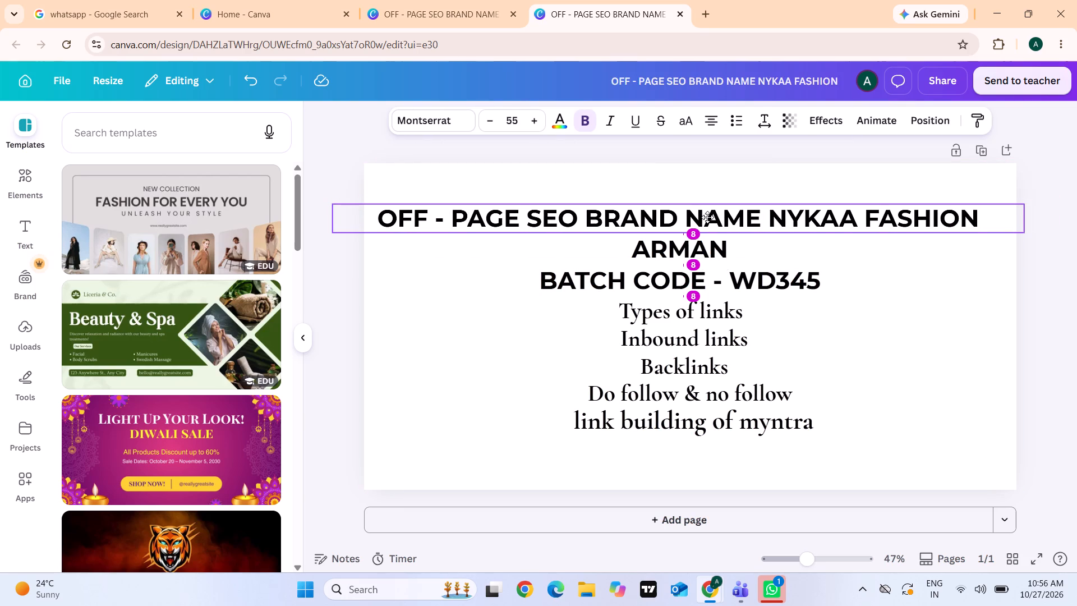
drag(707, 217, 711, 217)
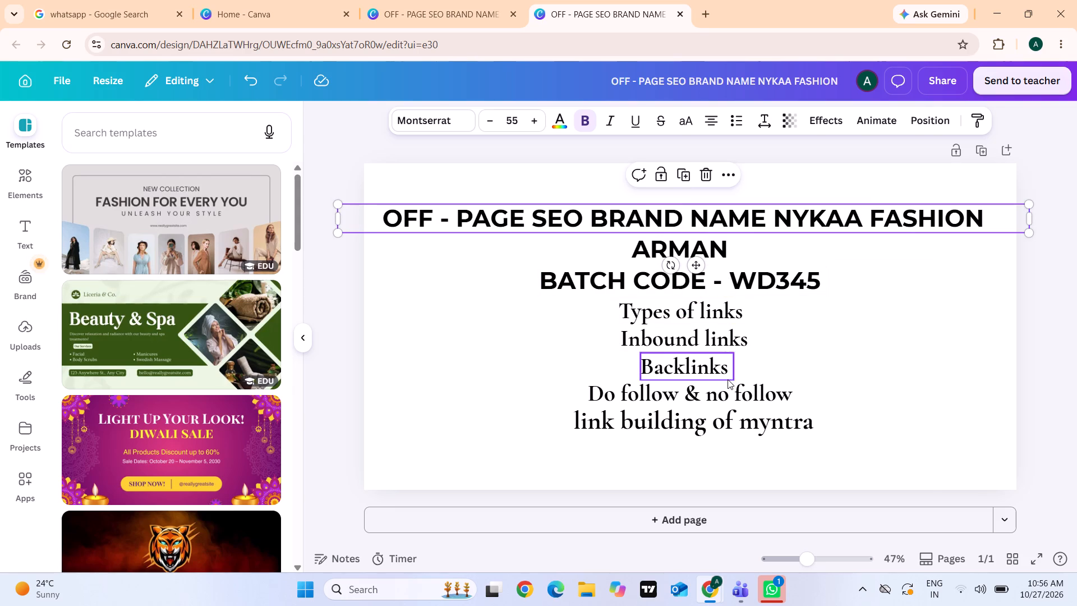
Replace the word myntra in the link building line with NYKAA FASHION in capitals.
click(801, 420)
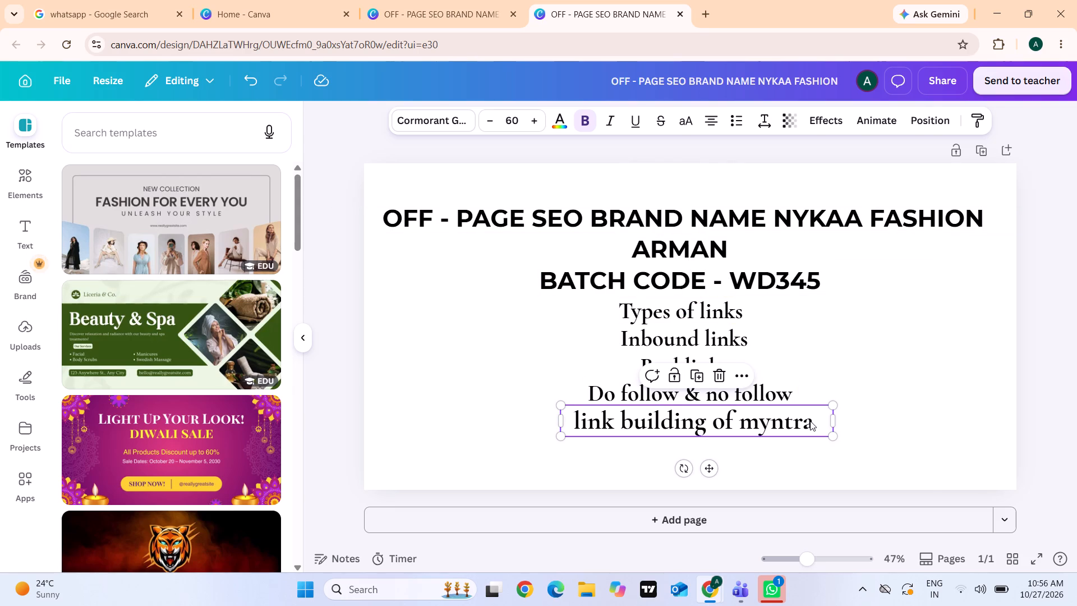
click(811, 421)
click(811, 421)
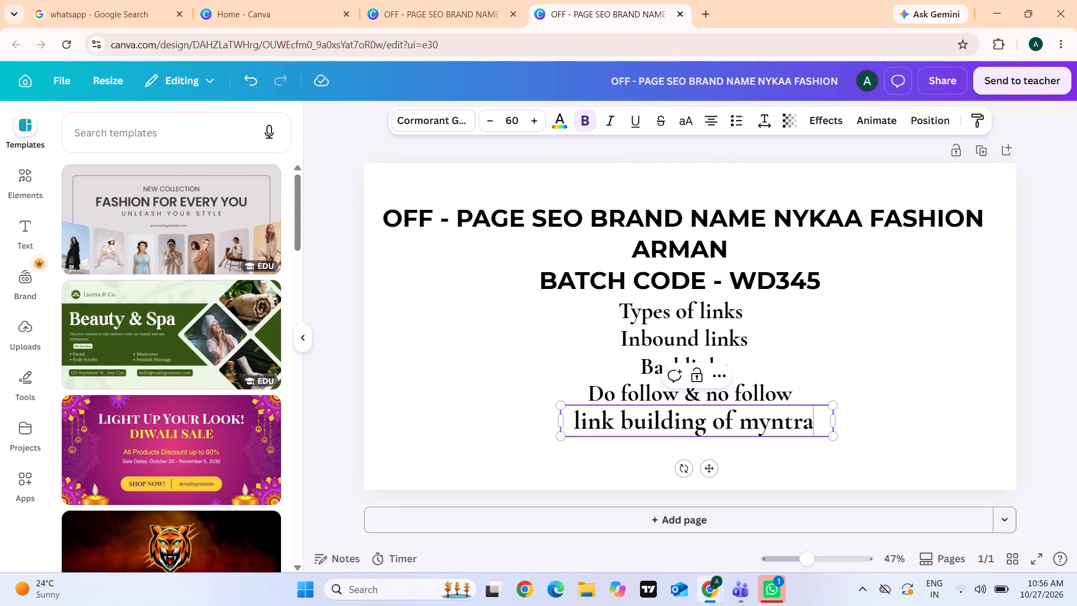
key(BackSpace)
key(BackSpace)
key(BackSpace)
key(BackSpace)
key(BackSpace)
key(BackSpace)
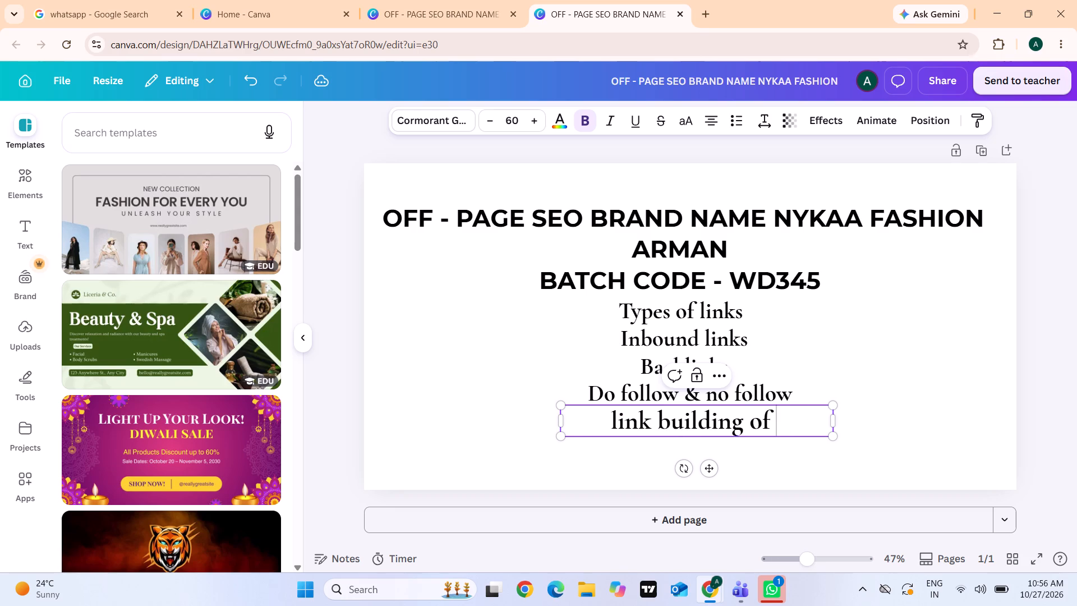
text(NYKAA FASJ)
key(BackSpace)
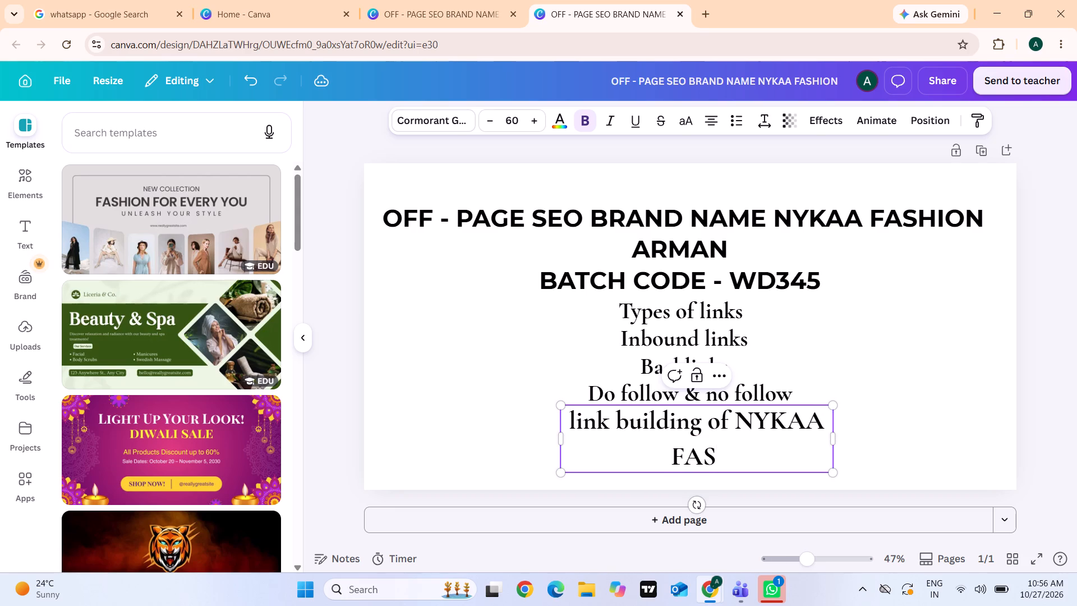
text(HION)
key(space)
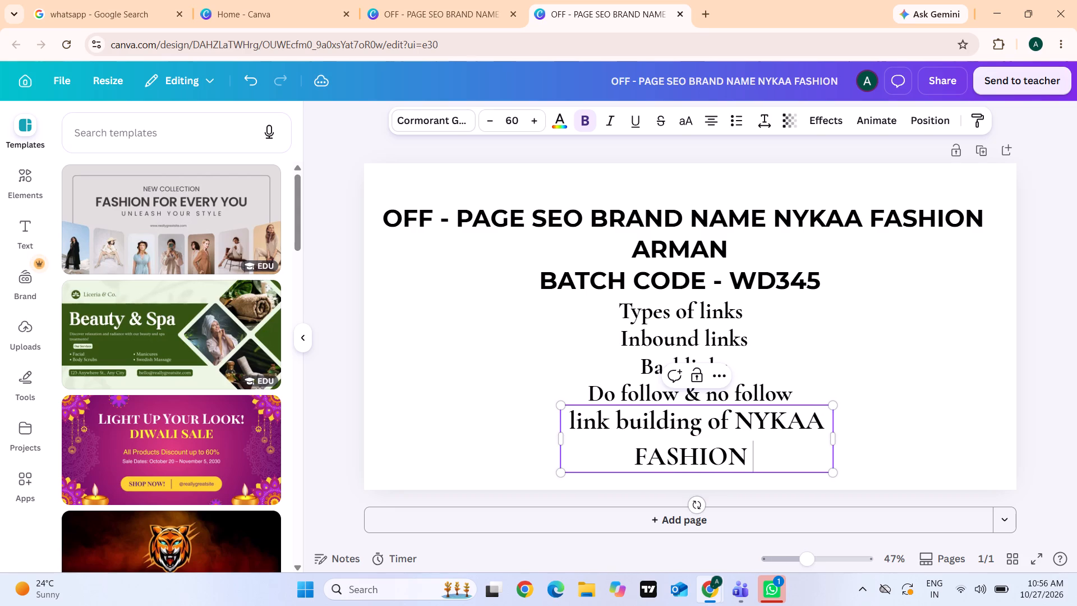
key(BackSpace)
Rewrite the end of the link building line in lowercase so it reads "link building of nykaa fashion".
key(BackSpace)
key(BackSpace)
key(BackSpace)
key(BackSpace)
key(BackSpace)
key(BackSpace)
key(BackSpace)
key(BackSpace)
key(BackSpace)
key(BackSpace)
key(BackSpace)
key(BackSpace)
key(BackSpace)
key(BackSpace)
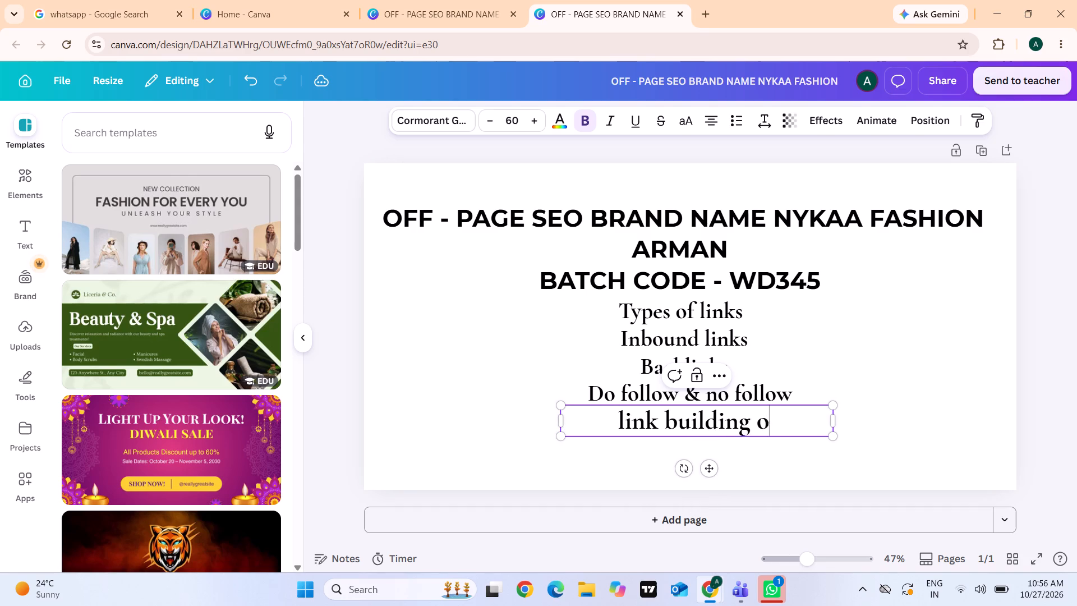
key(BackSpace)
text(og)
key(BackSpace)
text(f nykaa fasj)
key(BackSpace)
text(hiom)
key(BackSpace)
text(n)
key(space)
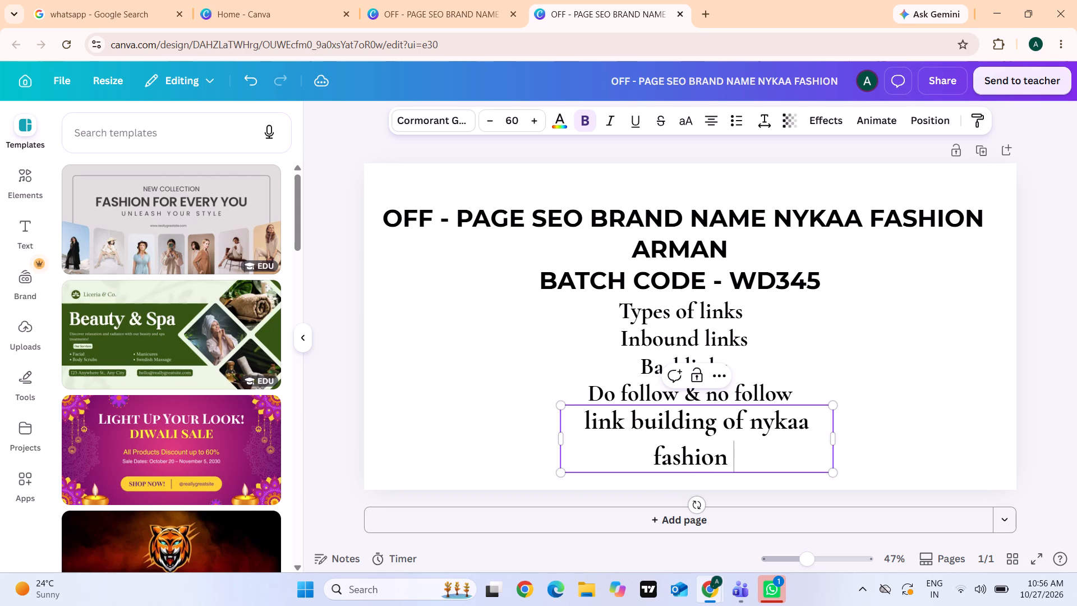
Widen the text box of the link building line so its whole text fits on one line.
drag(834, 440, 858, 436)
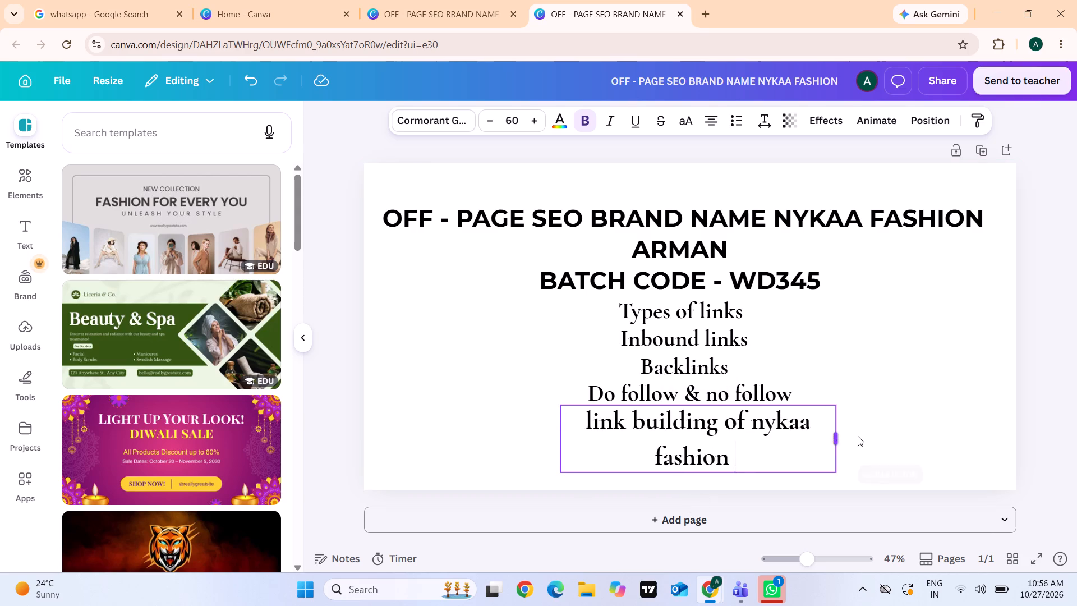
drag(858, 436, 874, 431)
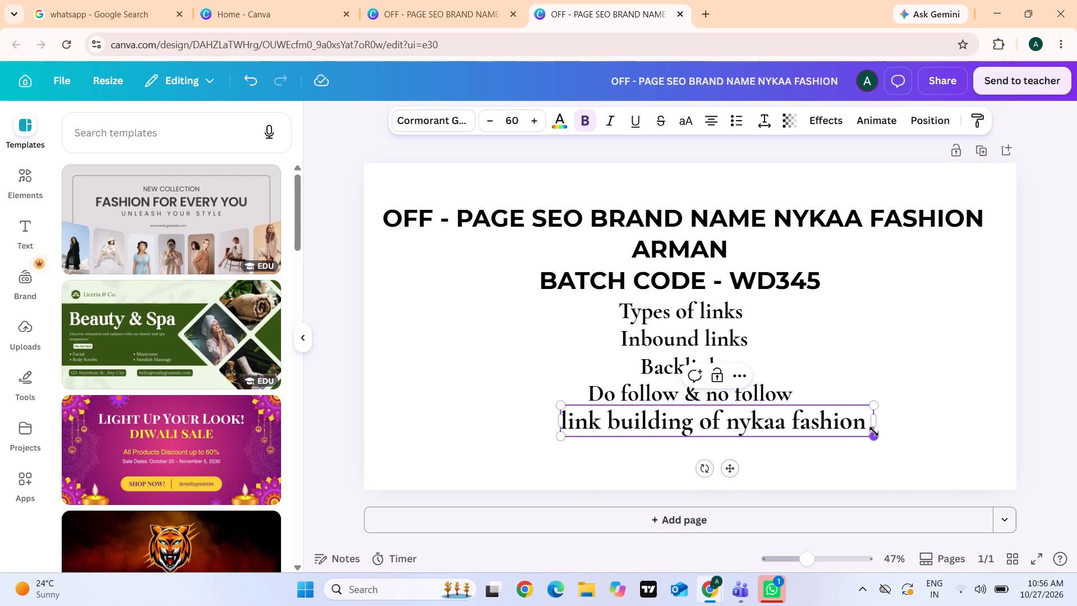
click(960, 438)
Move the link building line back toward the page centre and nudge it up close beneath the "Do follow & no follow" line.
drag(826, 428, 807, 426)
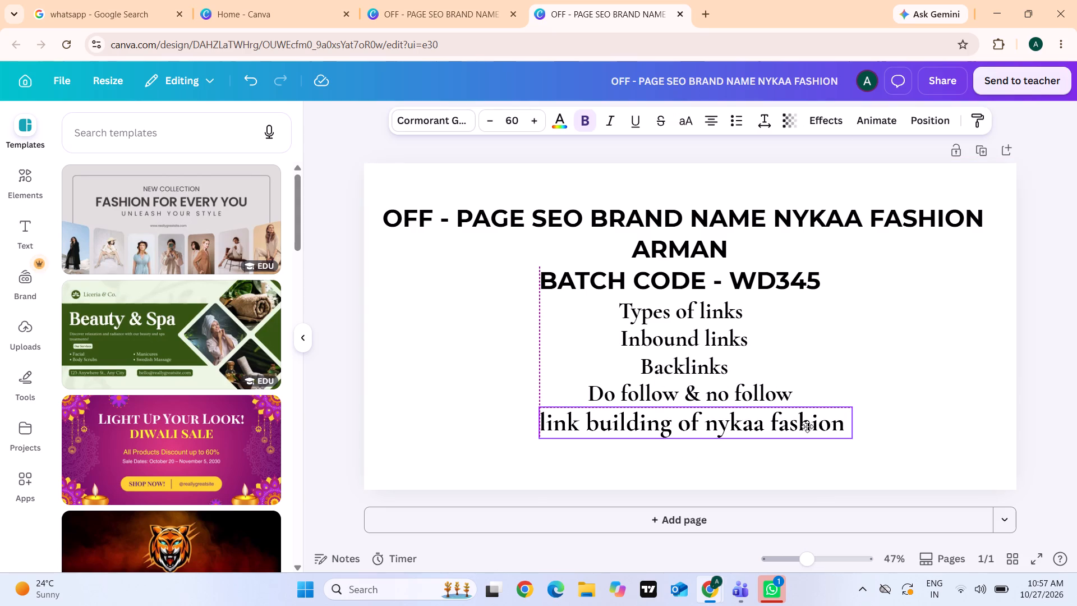
drag(807, 426, 806, 426)
drag(806, 426, 805, 426)
key(Up)
key(Up)
key(Up)
key(Up)
key(Up)
key(Up)
key(Up)
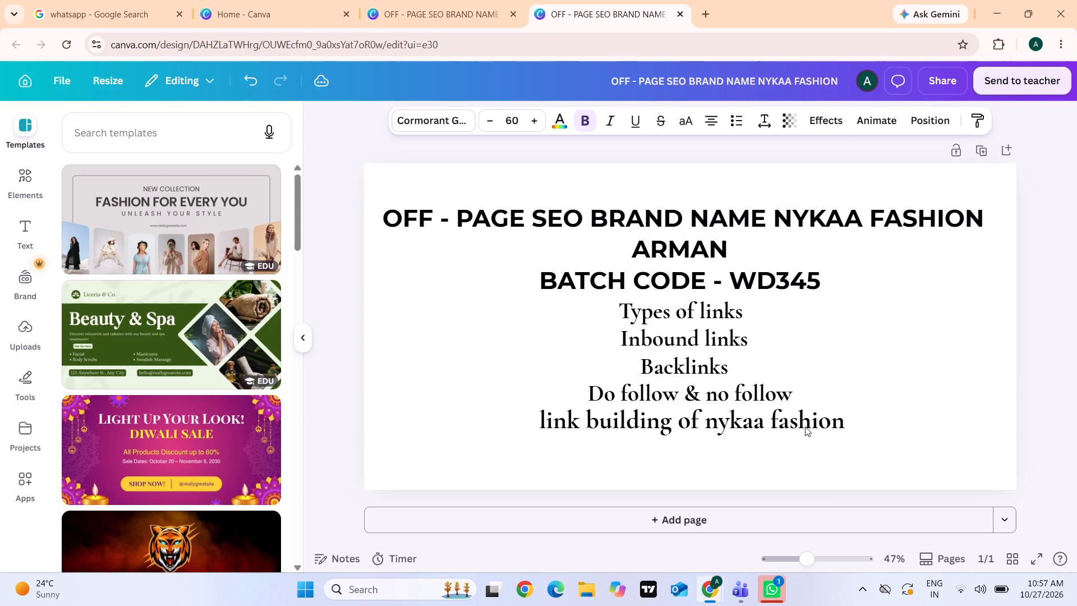
click(1057, 414)
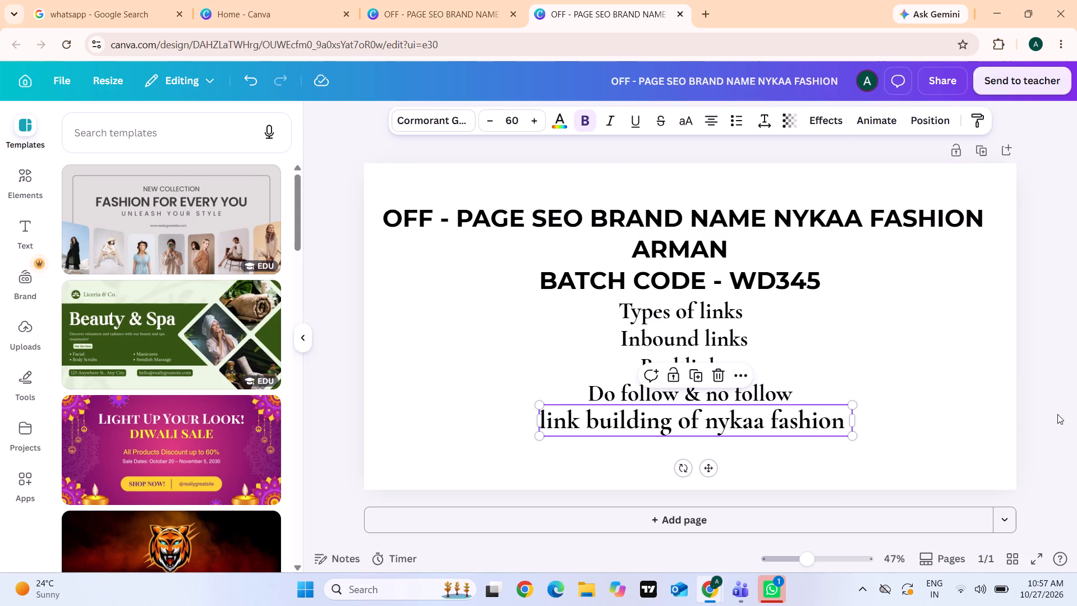
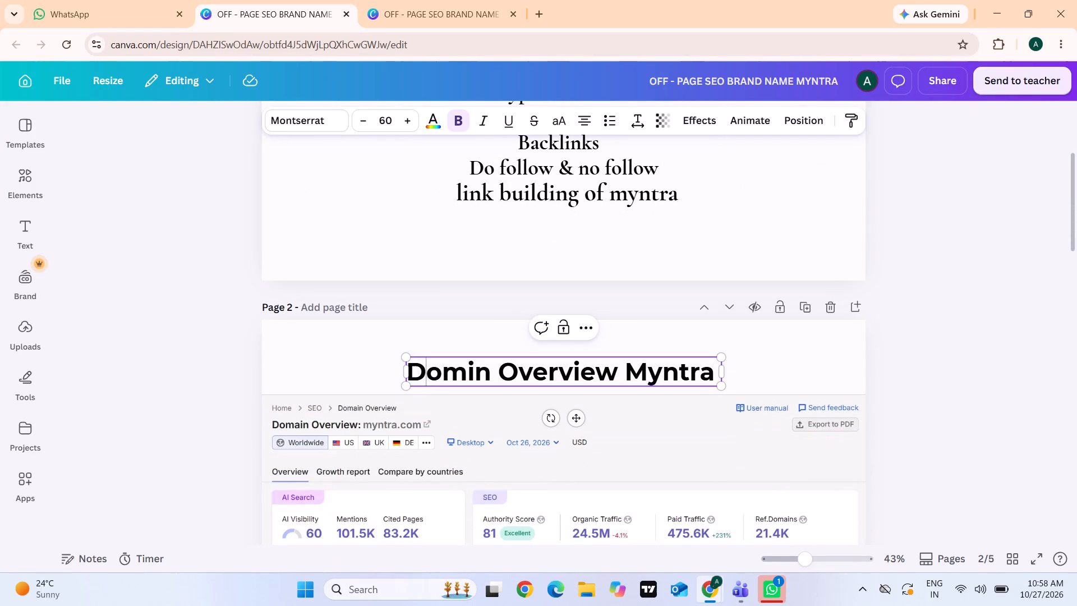
Copy the words "Domin Overview" from the page 2 title of the Myntra design into blank page 2 of the Nykaa Fashion design.
drag(411, 374, 679, 378)
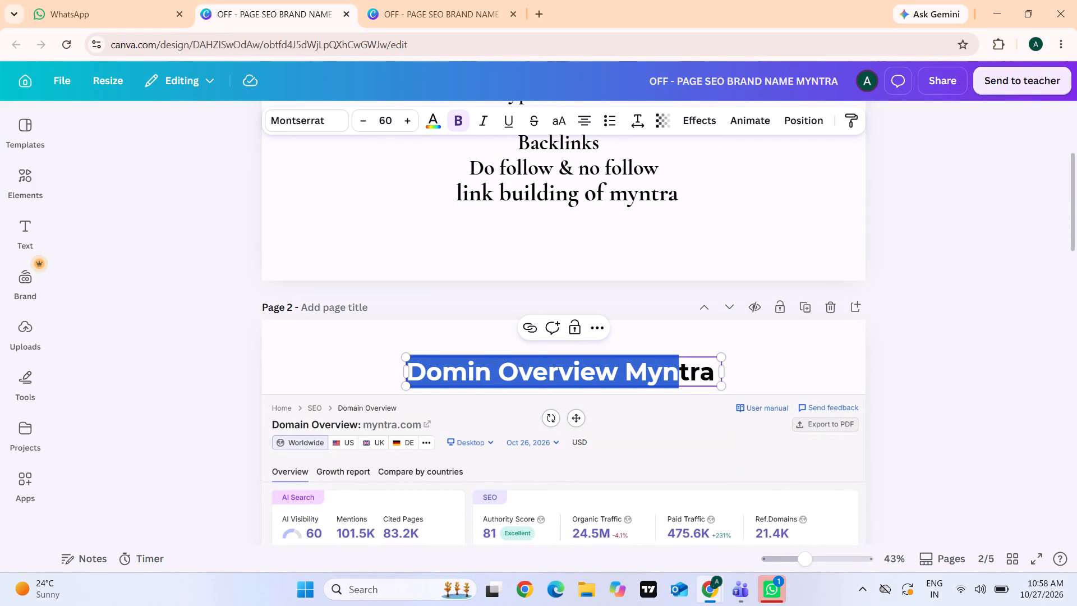
click(679, 378)
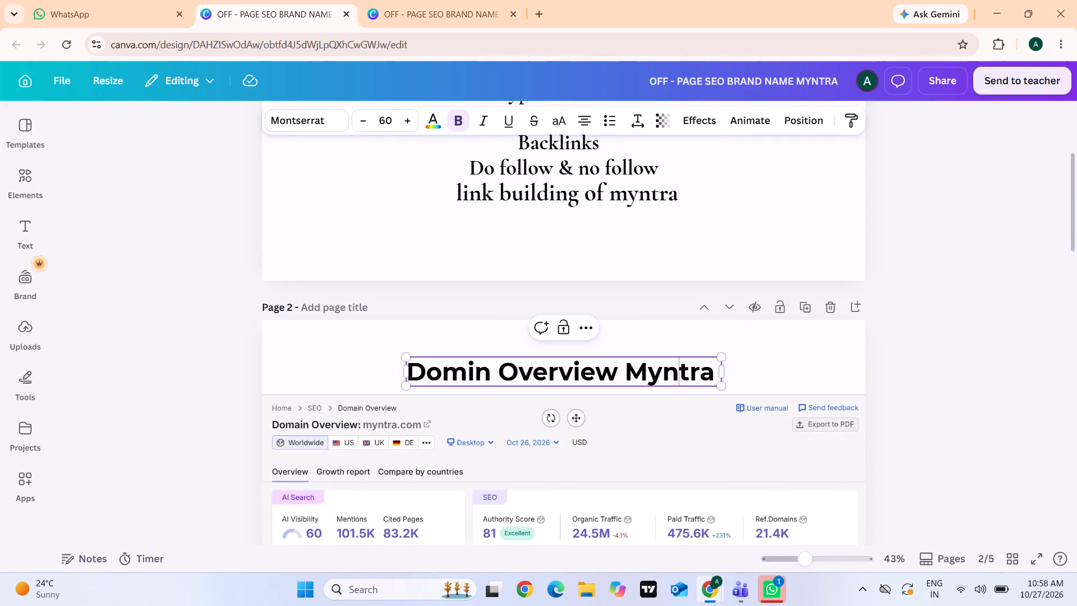
drag(408, 368, 619, 365)
key(ctrl+c)
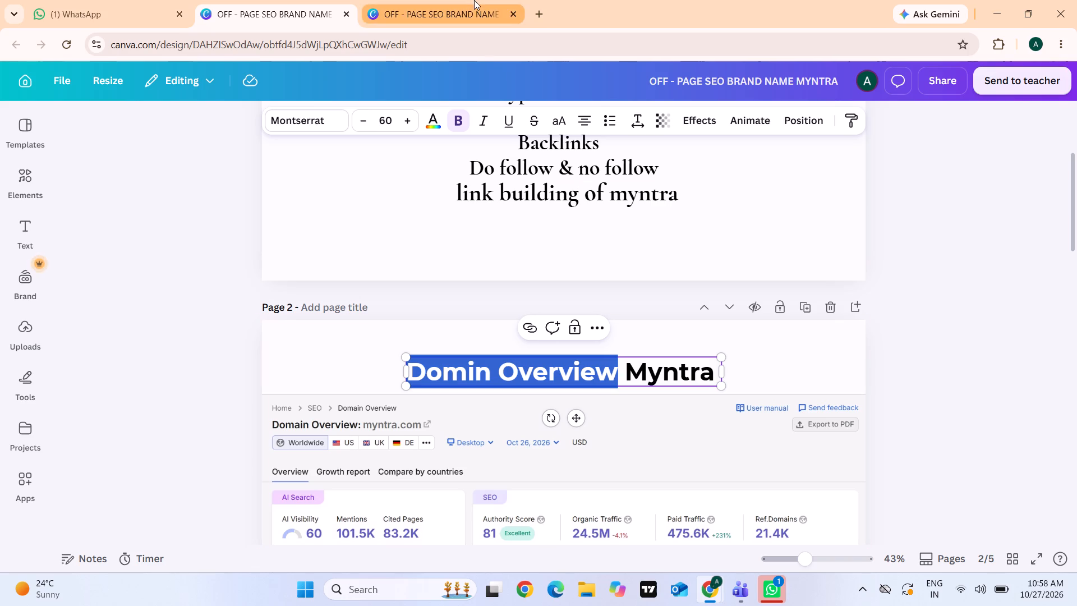
click(474, 0)
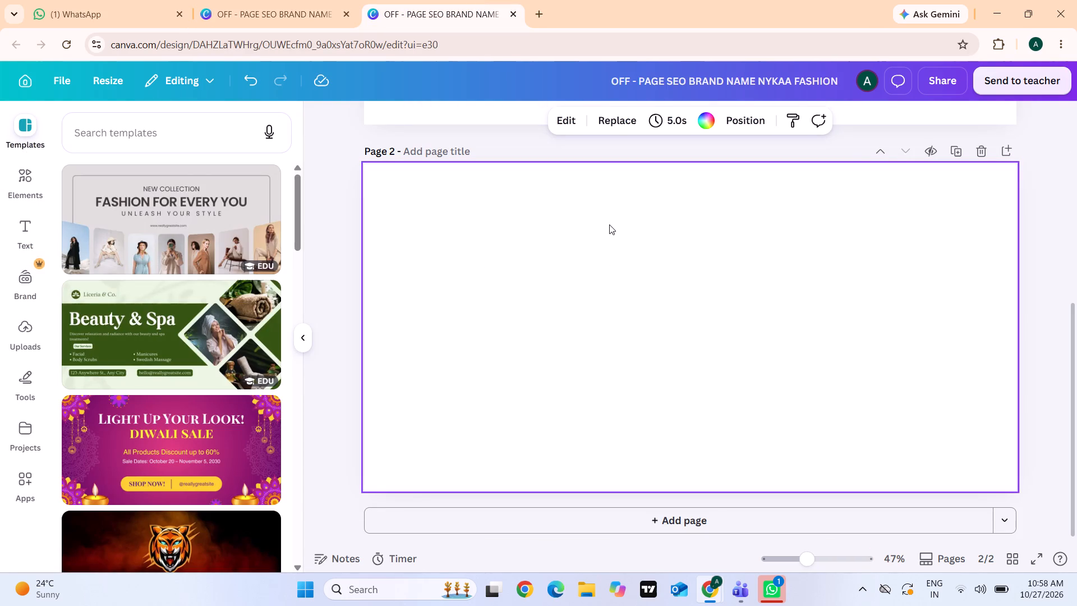
key(ctrl+v)
Widen the "Domin Overview" text box on page 2 and add a space at the end of its text.
click(769, 333)
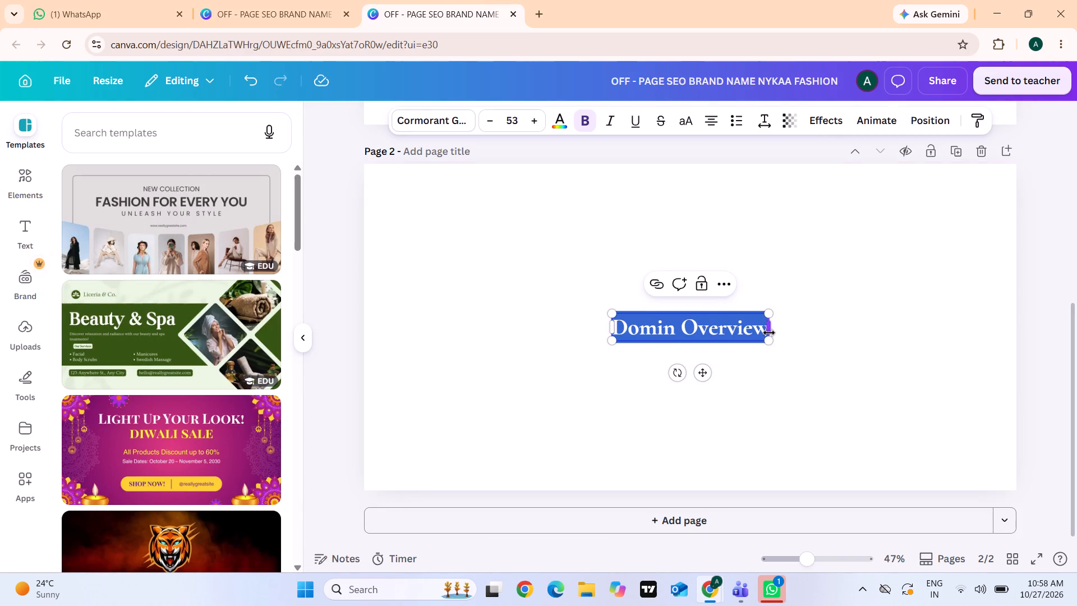
drag(769, 333, 849, 329)
click(811, 329)
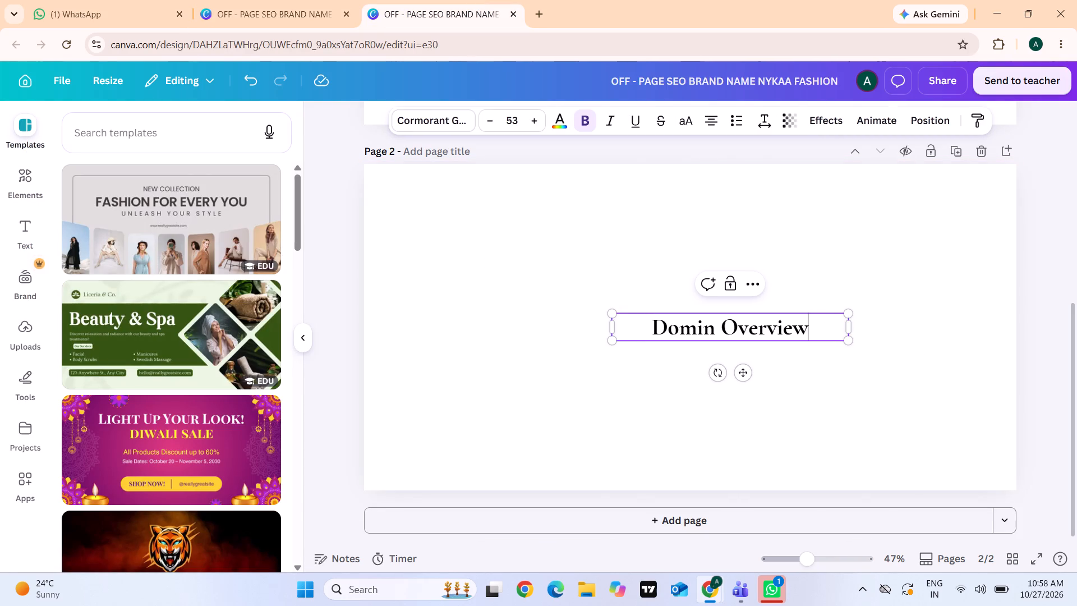
key(space)
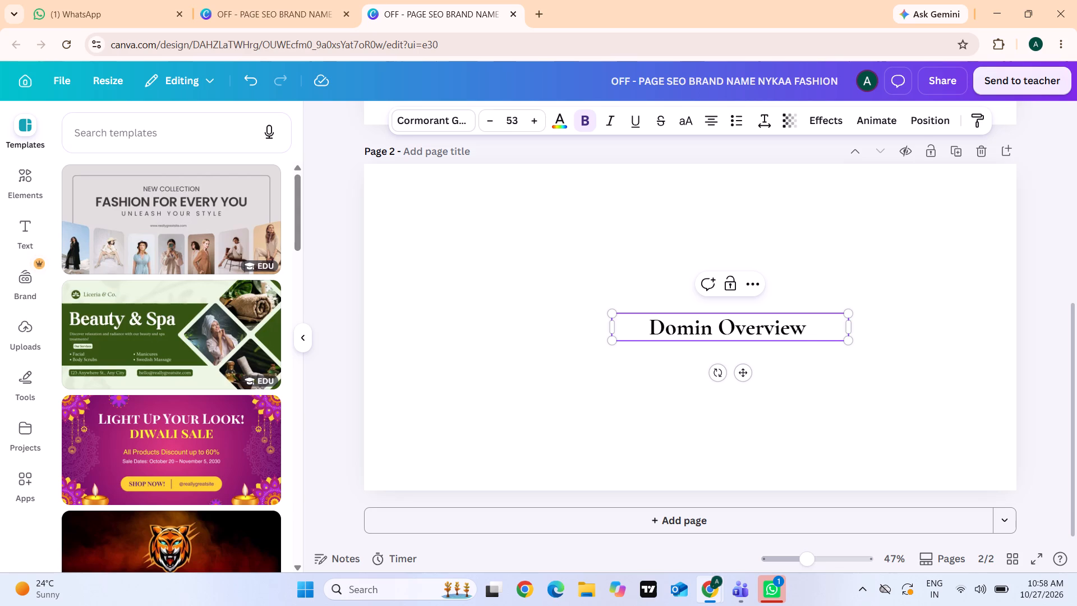
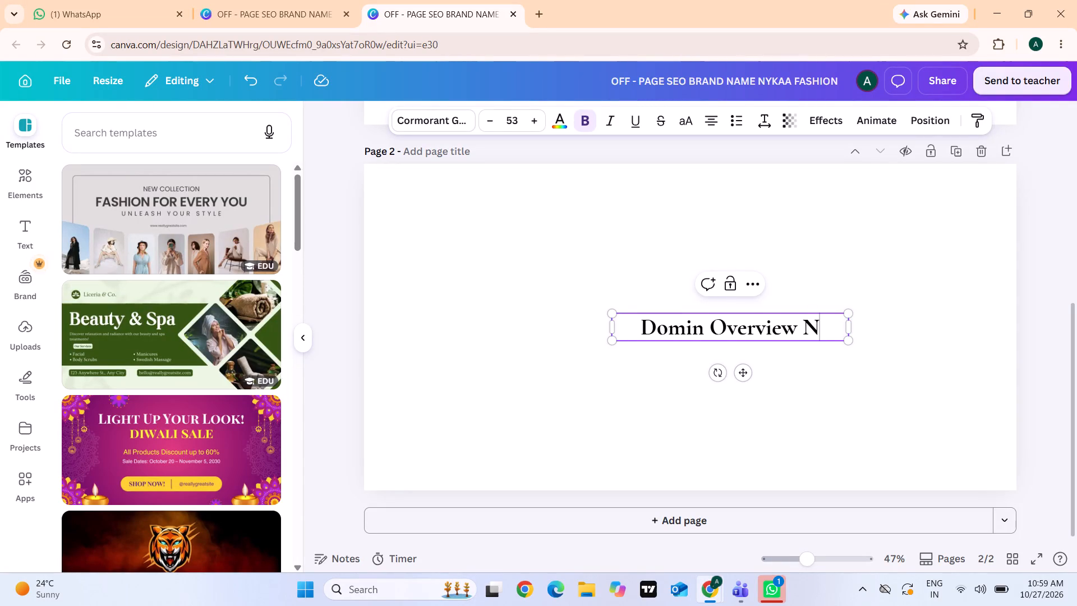
Append "NYKAA FASHION" after "Domin Overview" in the page 2 title.
key(BackSpace)
text(YKAA)
key(space)
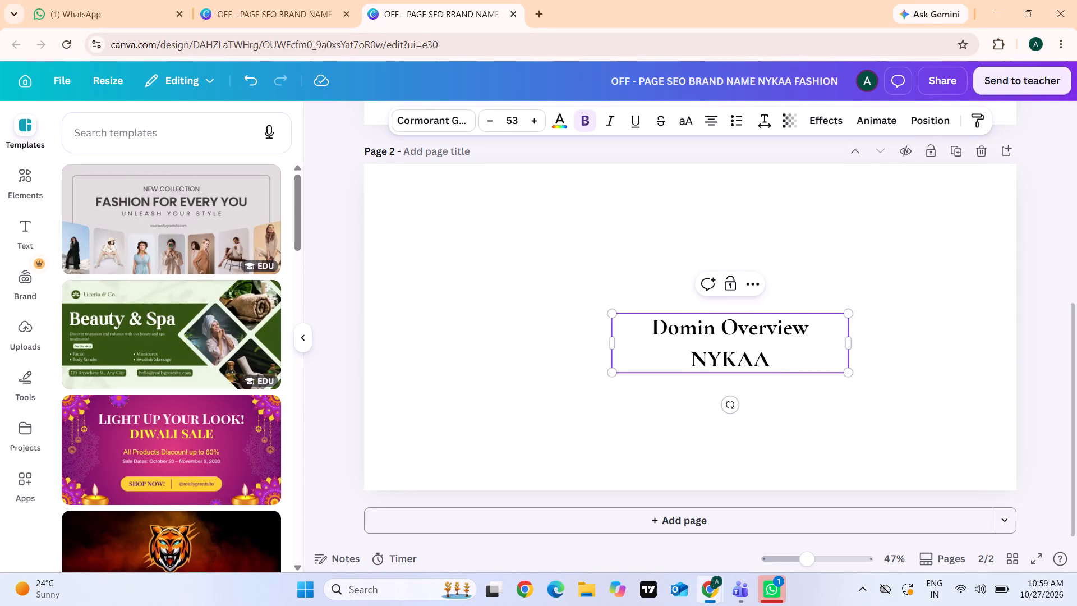
key(space)
key(BackSpace)
key(BackSpace)
key(space)
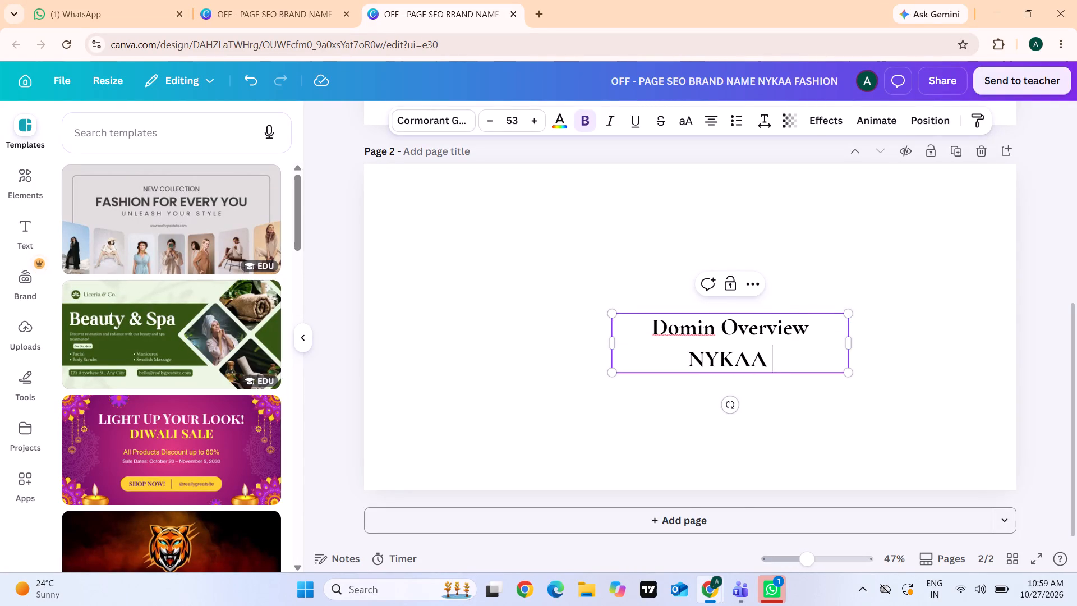
text(FASHION)
key(space)
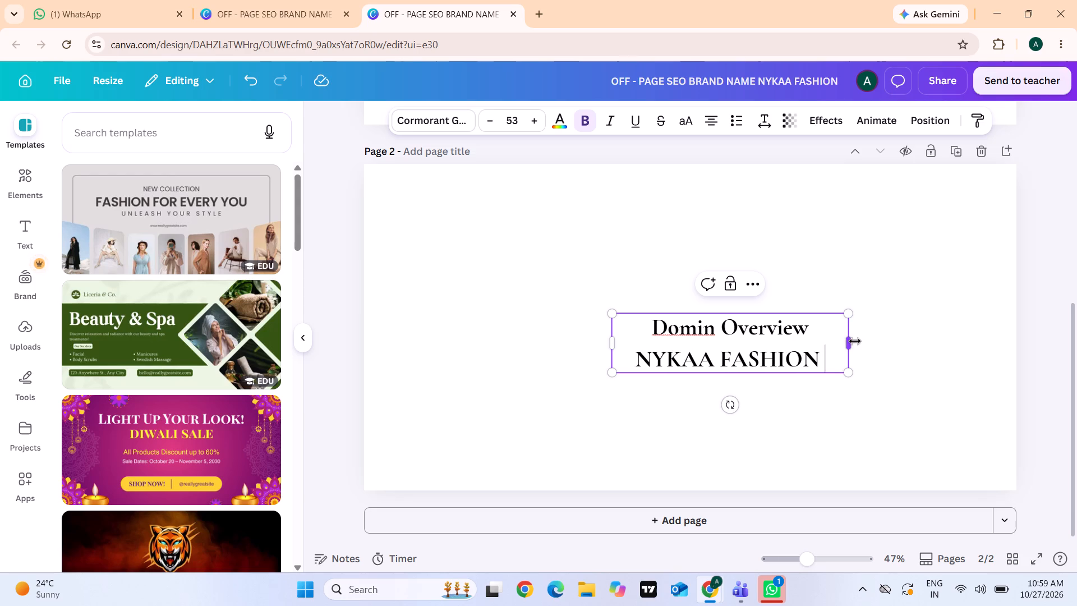
Widen the page 2 title's text box so that "Domin Overview NYKAA FASHION" fits on a single line.
drag(855, 341, 1013, 333)
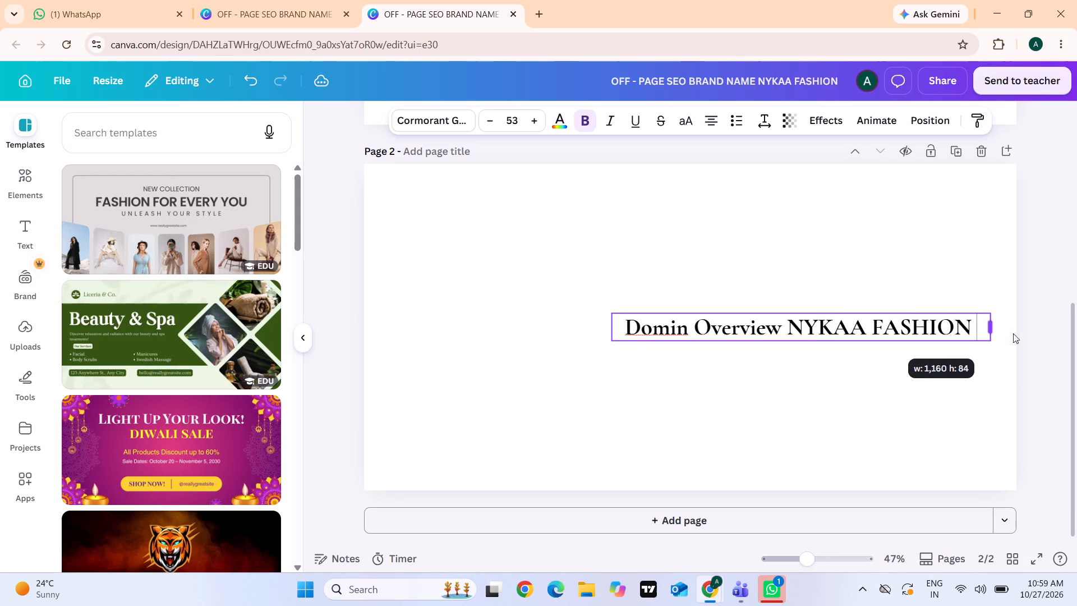
drag(1013, 333, 1032, 341)
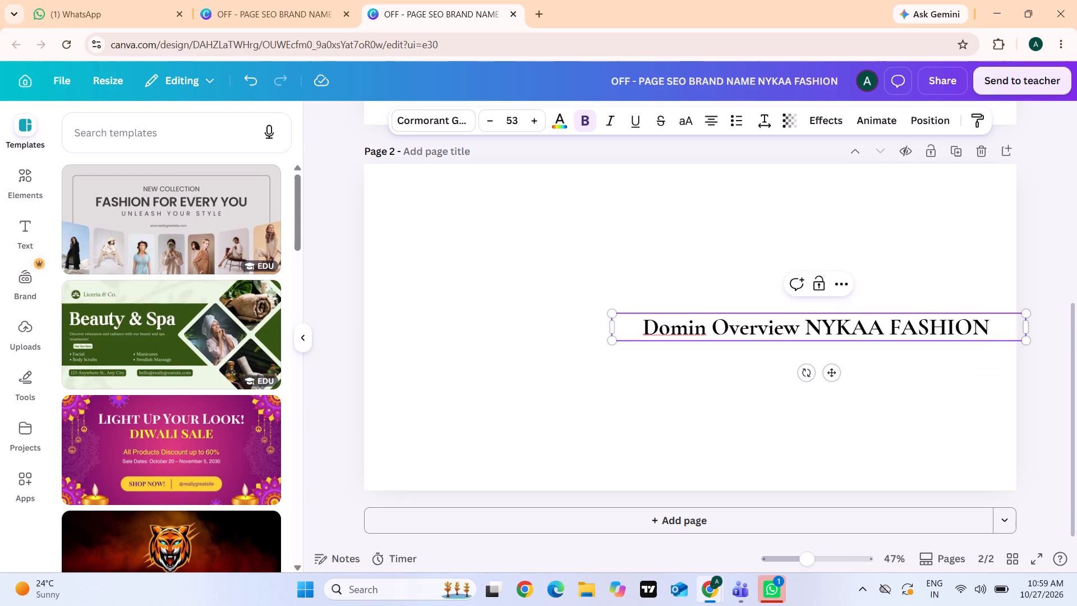
click(799, 324)
Replace the capitalised brand name in the page 2 title so it reads "Domin Overview Nykaa Fashion".
drag(990, 325, 834, 337)
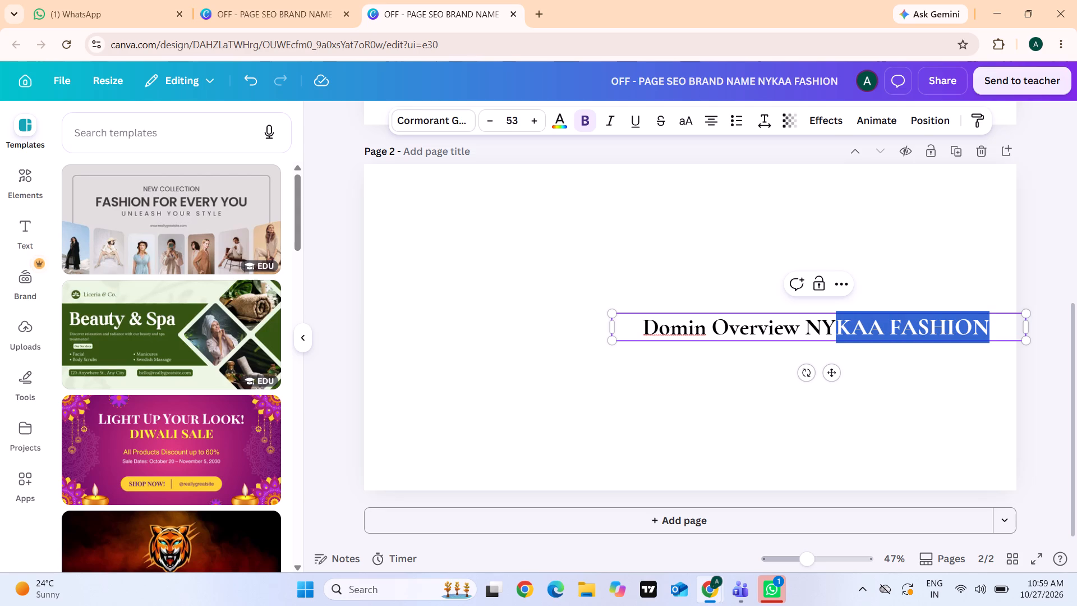
drag(834, 337, 826, 334)
key(BackSpace)
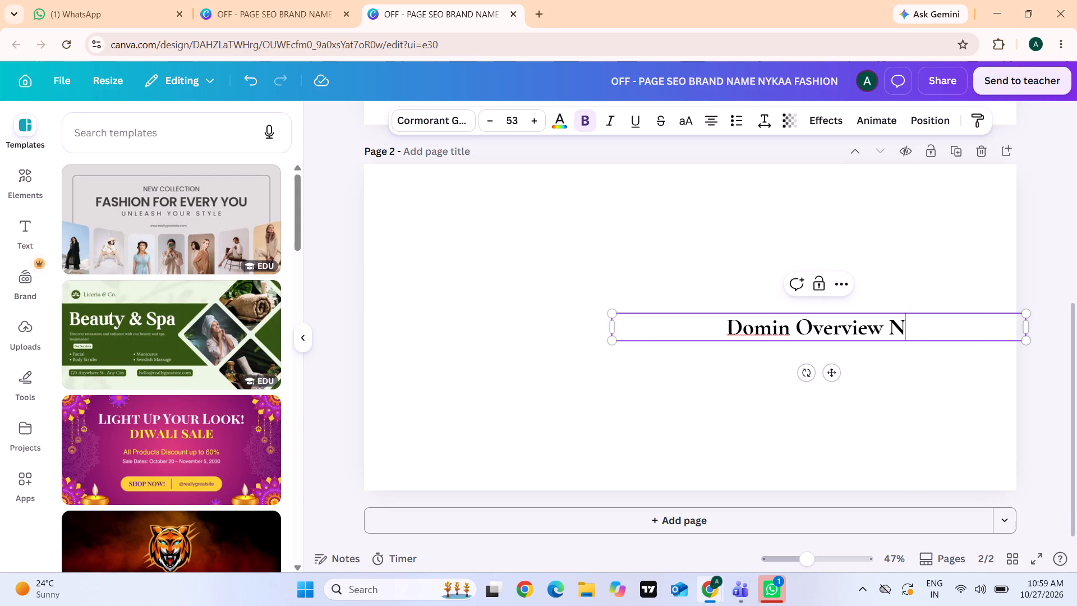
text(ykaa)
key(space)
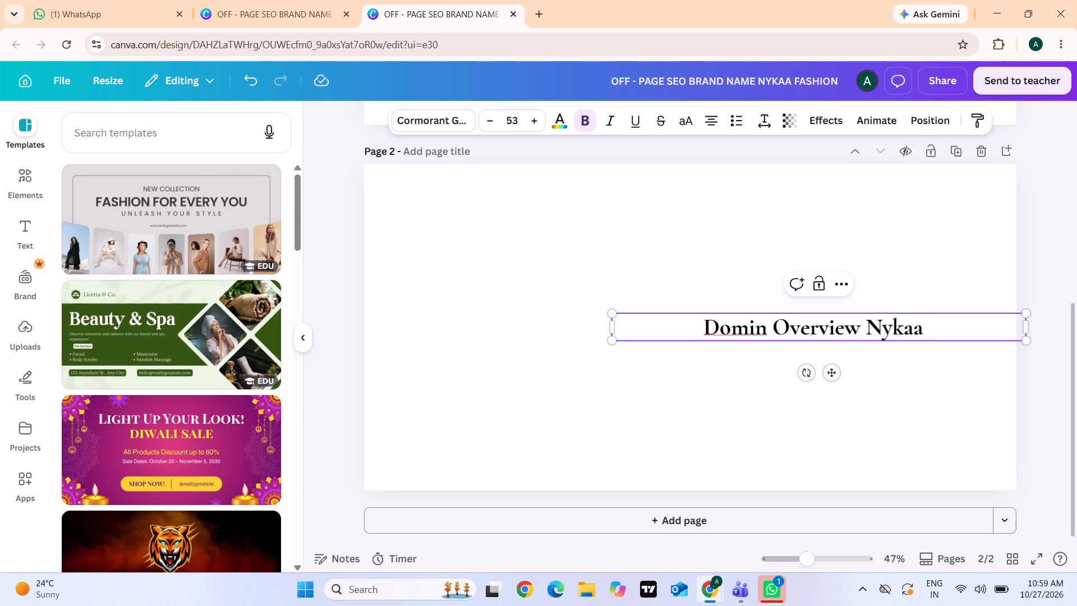
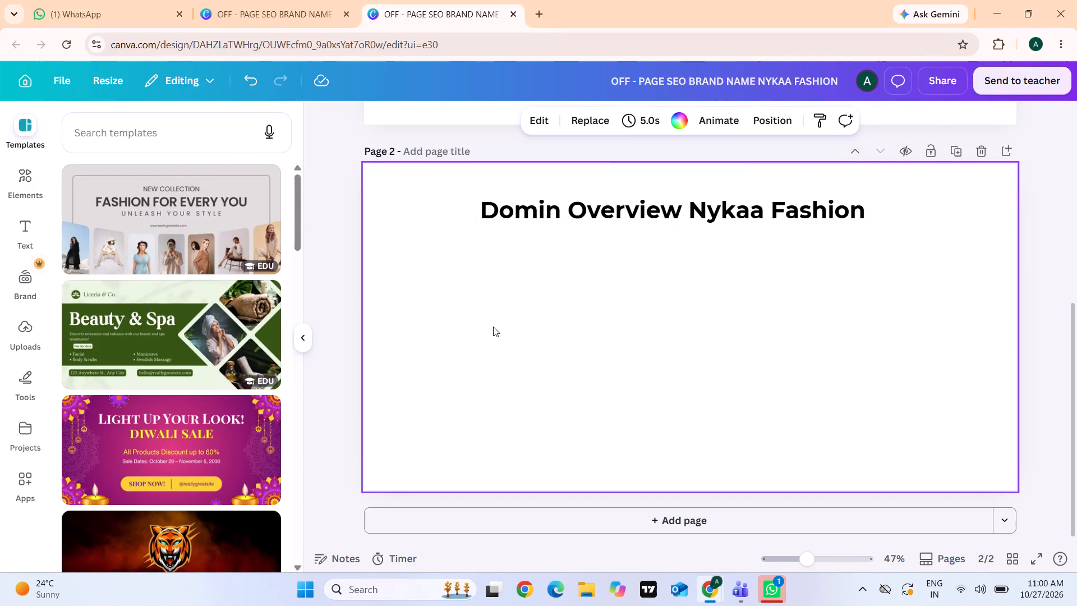
Place the nykaafashion.com domain overview screenshot below the page 2 title, align it with the page's left edge and enlarge it from its lower corner.
drag(569, 348, 536, 355)
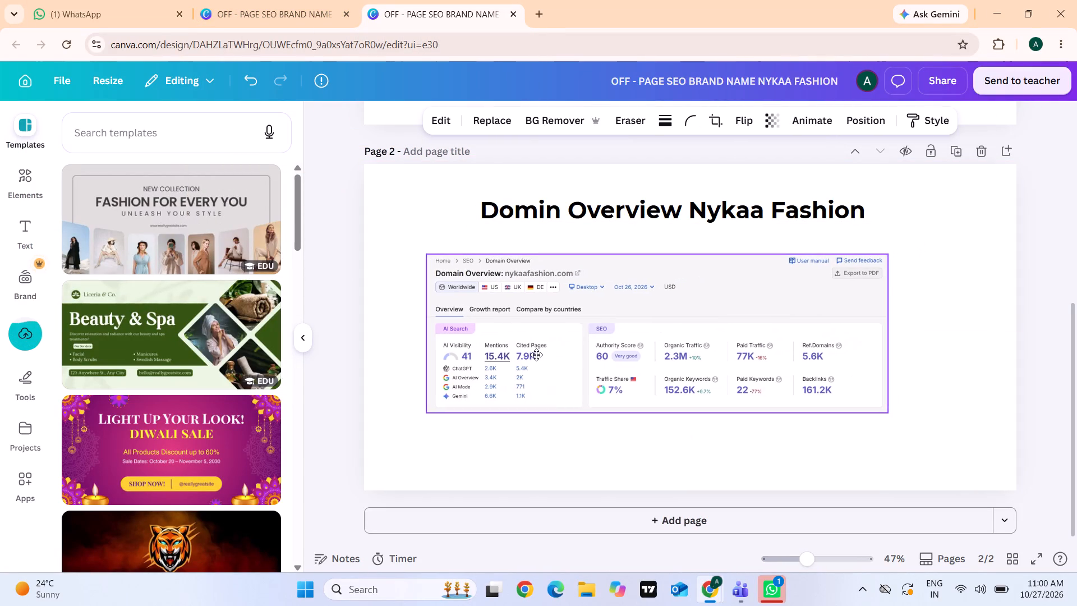
drag(536, 355, 475, 345)
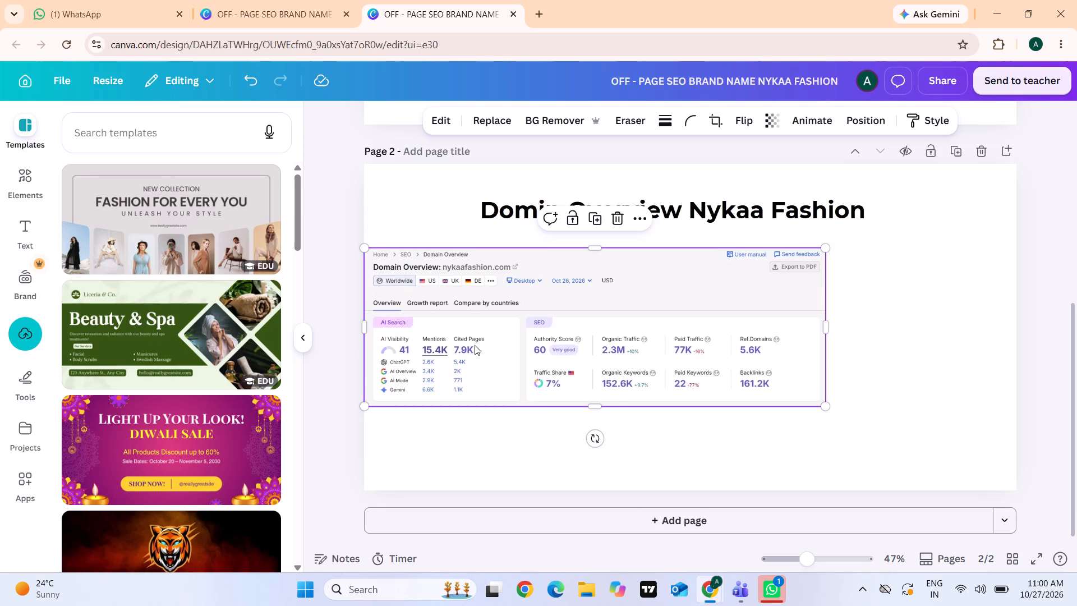
drag(822, 405, 924, 422)
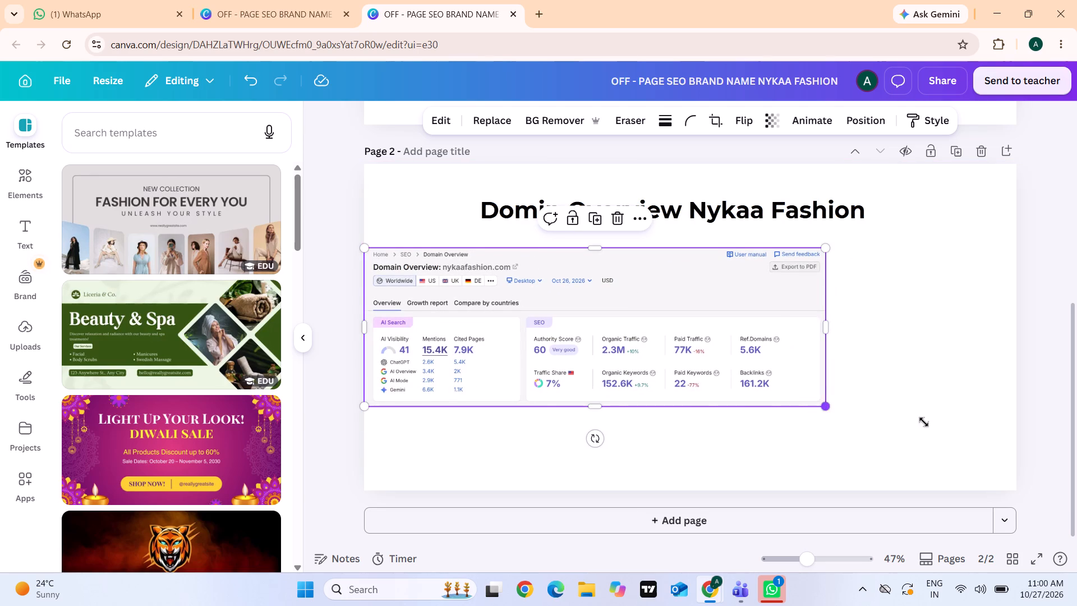
Enlarge the nykaafashion.com domain overview screenshot to the full width of page 2 and position it just below the title.
drag(924, 422, 1025, 429)
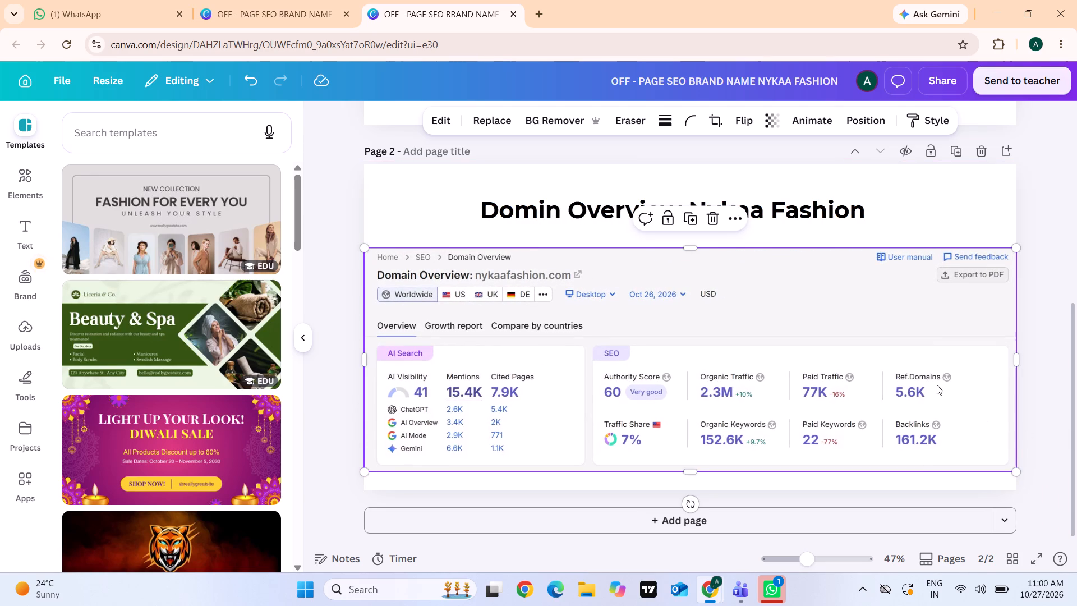
drag(926, 382, 931, 380)
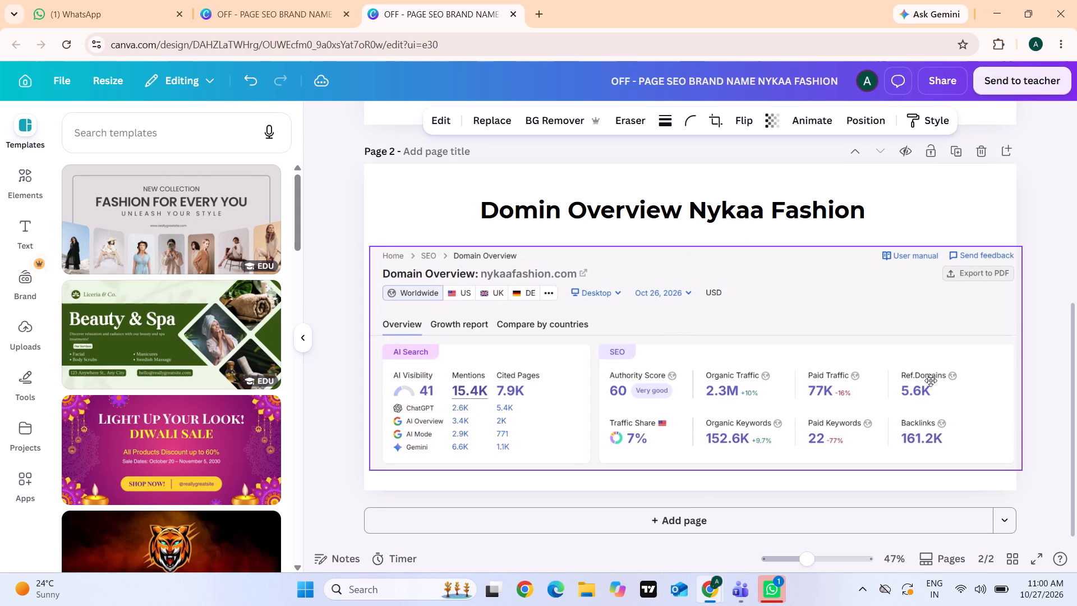
drag(931, 380, 923, 380)
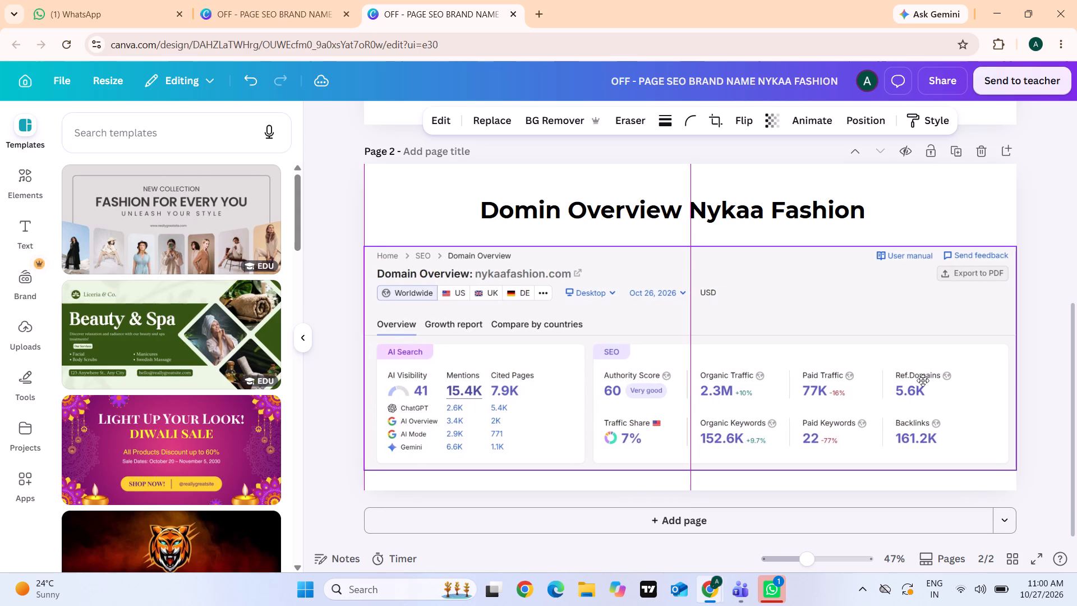
drag(923, 380, 923, 379)
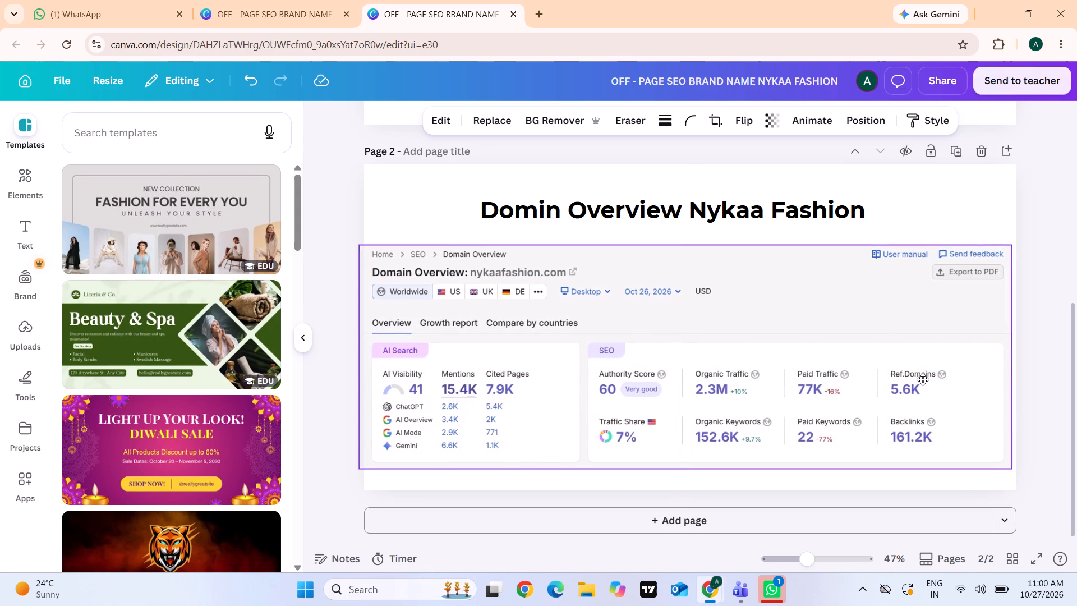
drag(923, 379, 923, 378)
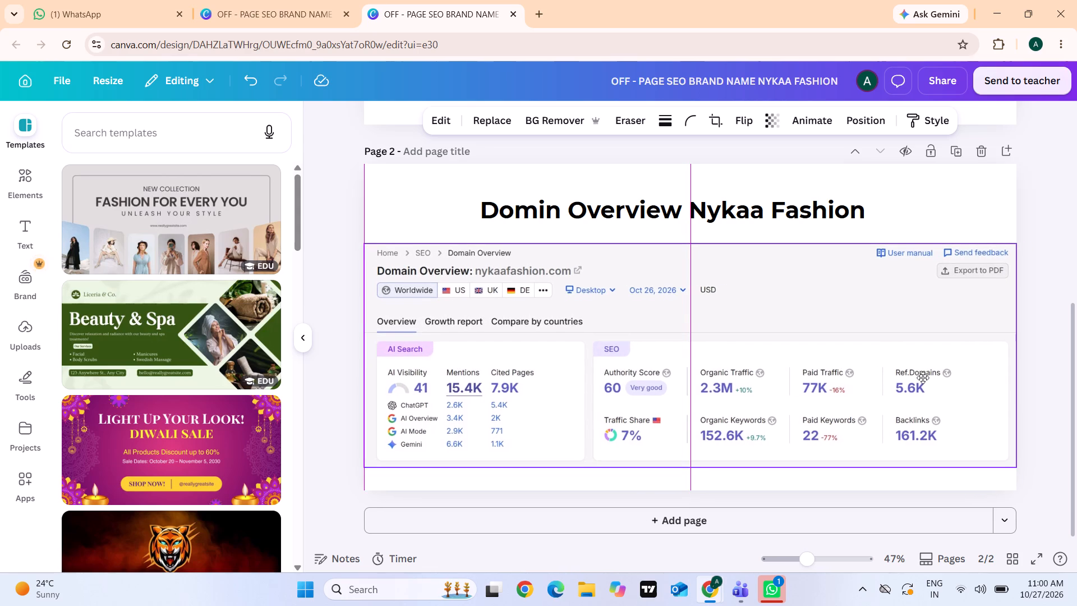
drag(923, 378, 923, 370)
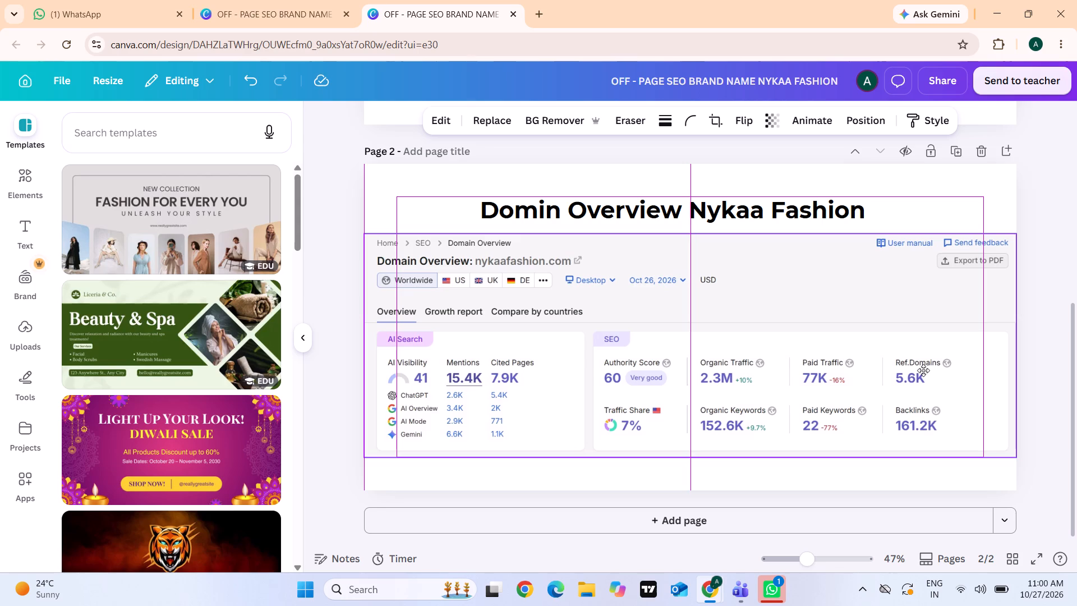
drag(923, 370, 923, 372)
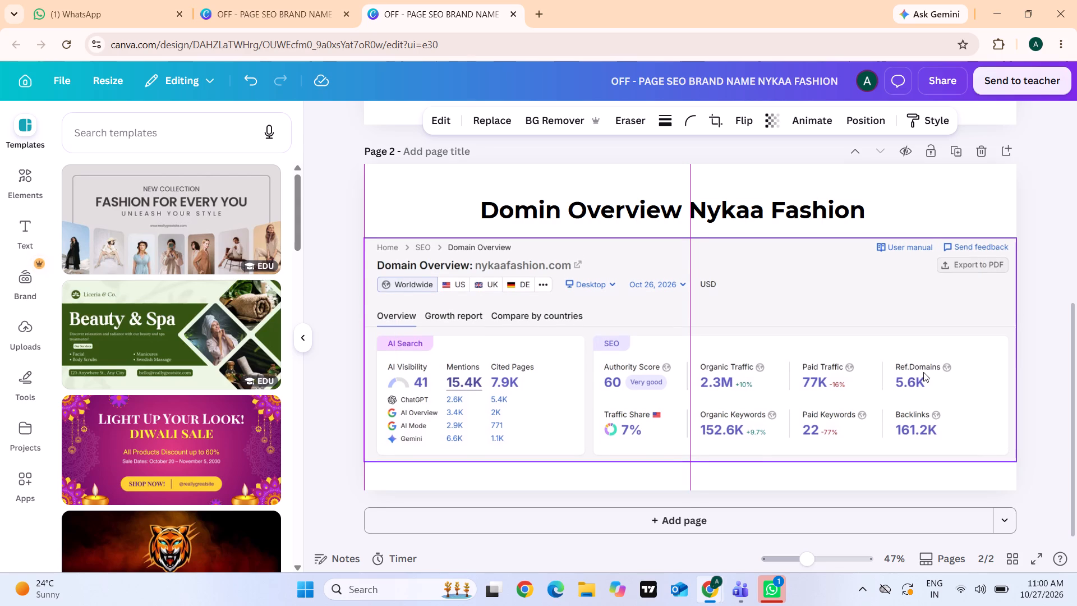
click(810, 209)
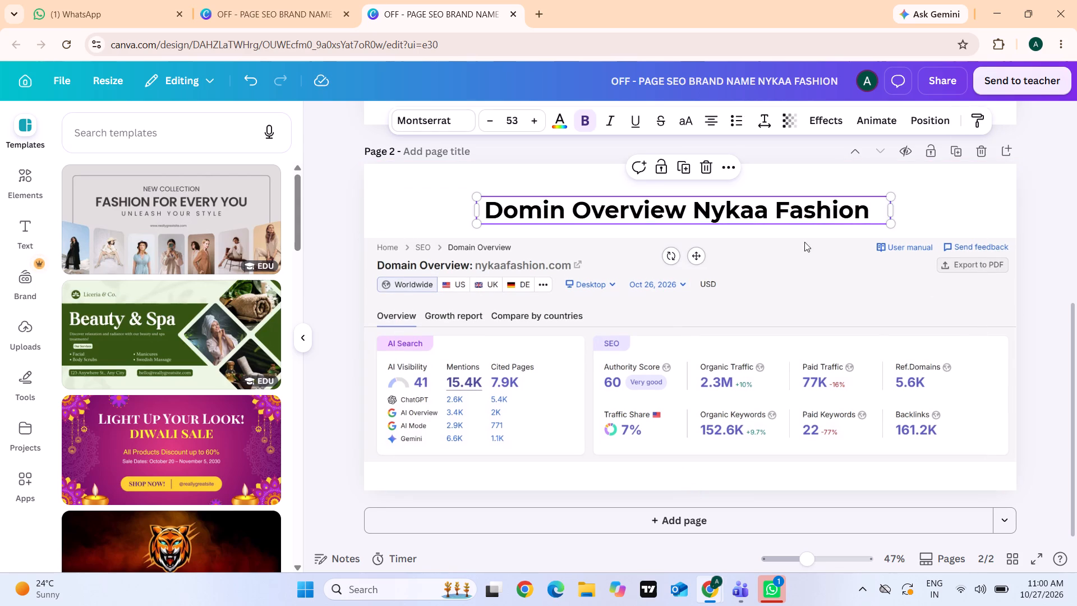
click(804, 276)
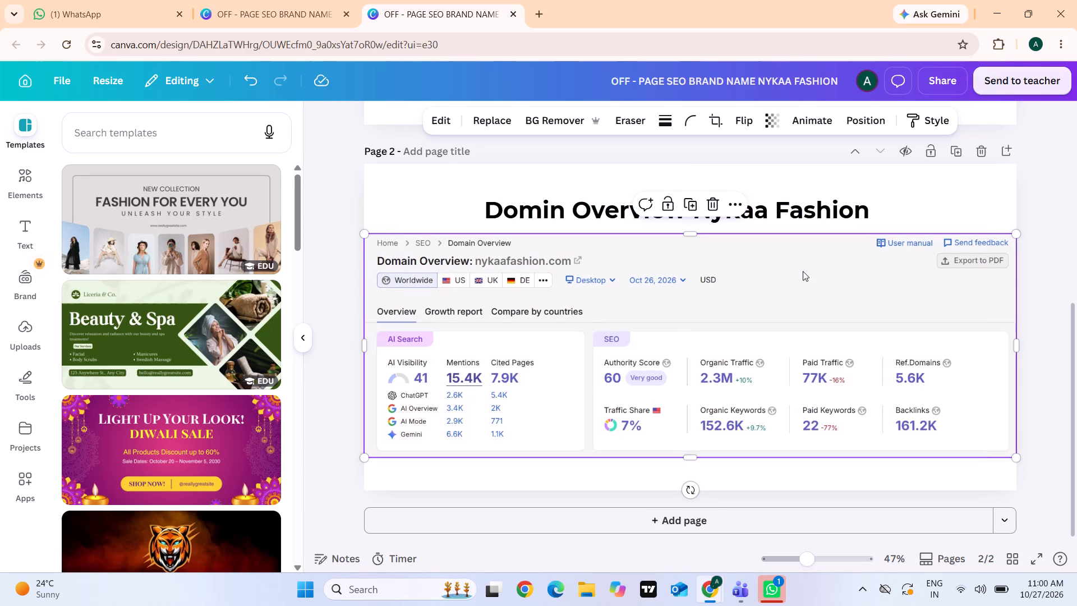
Add a blank page after page 2.
click(1007, 151)
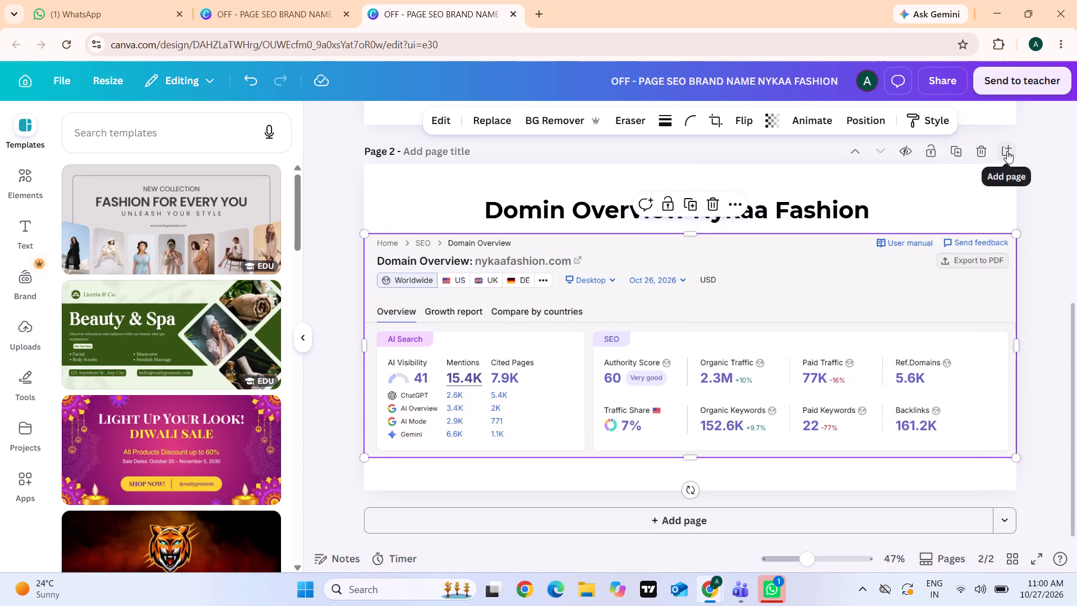
Copy the words "Total Backlinks Of" from the page 3 title of the Myntra design.
click(275, 2)
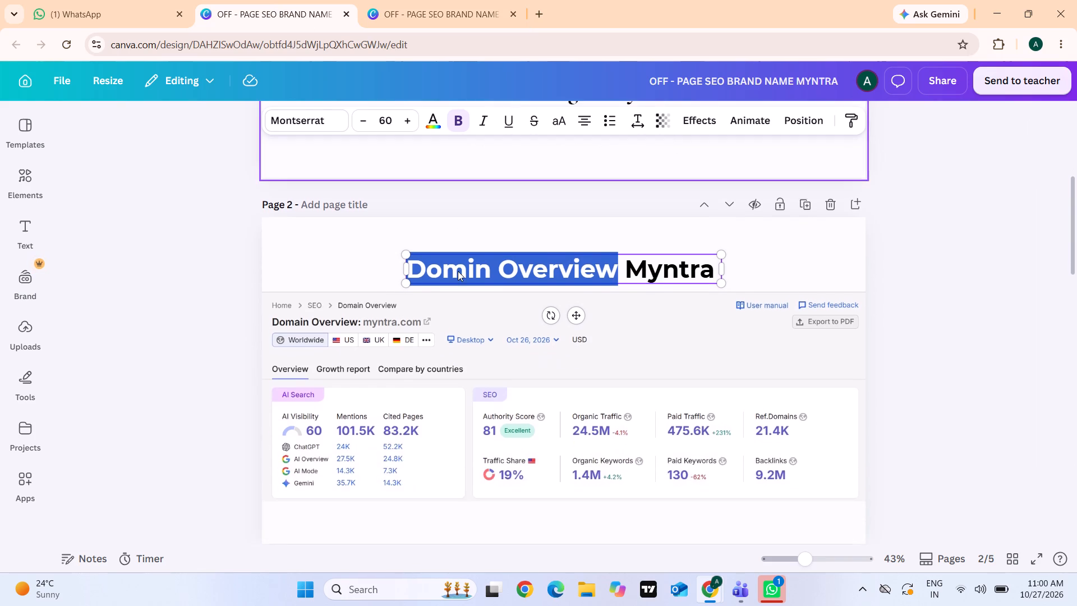
scroll(458, 271, down, 1)
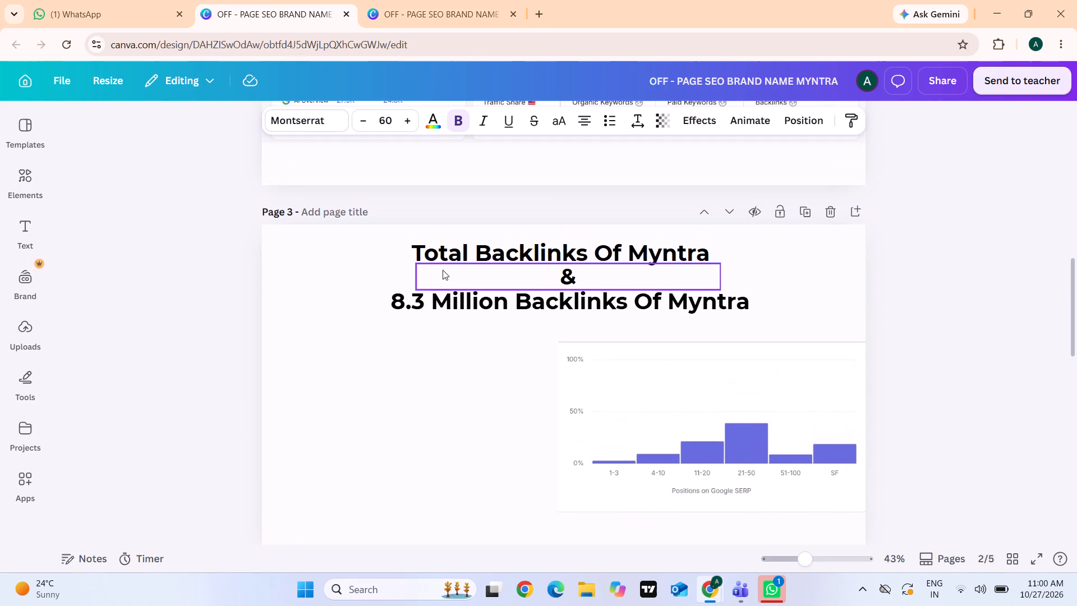
click(411, 244)
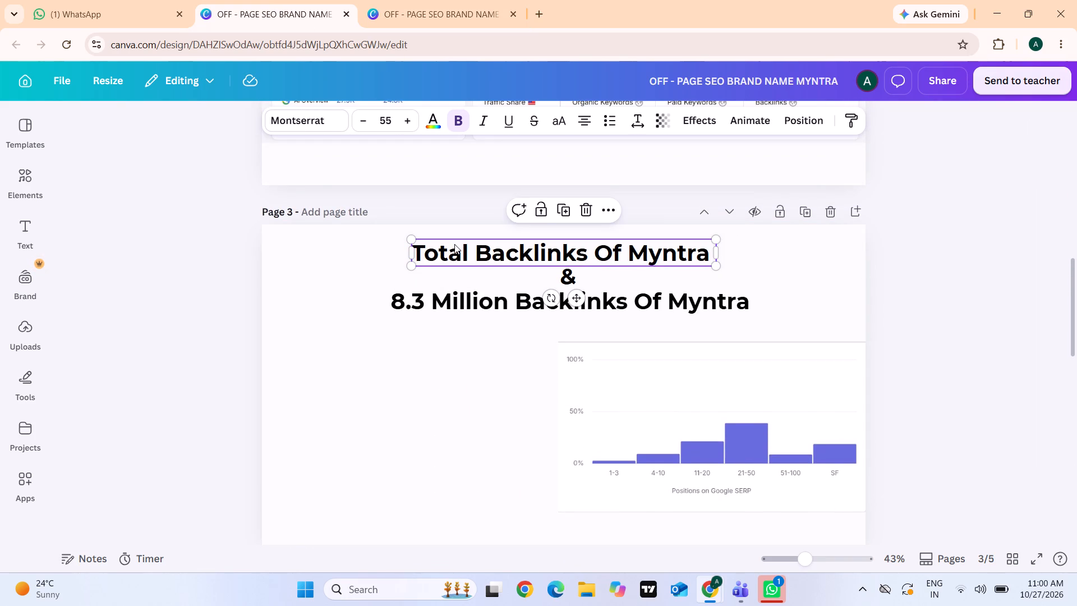
click(418, 248)
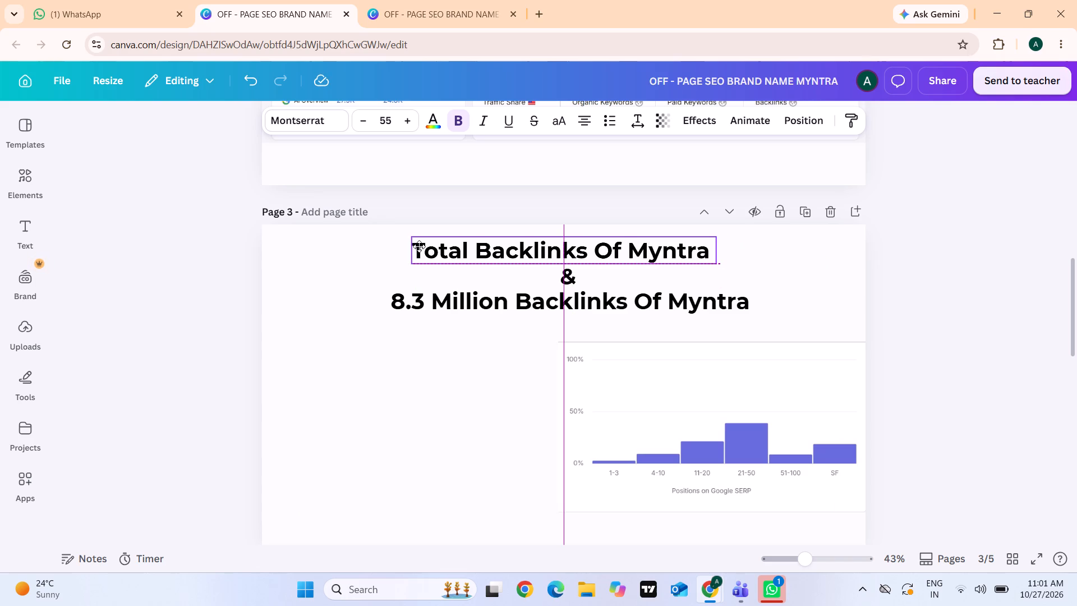
key(Right)
key(Right)
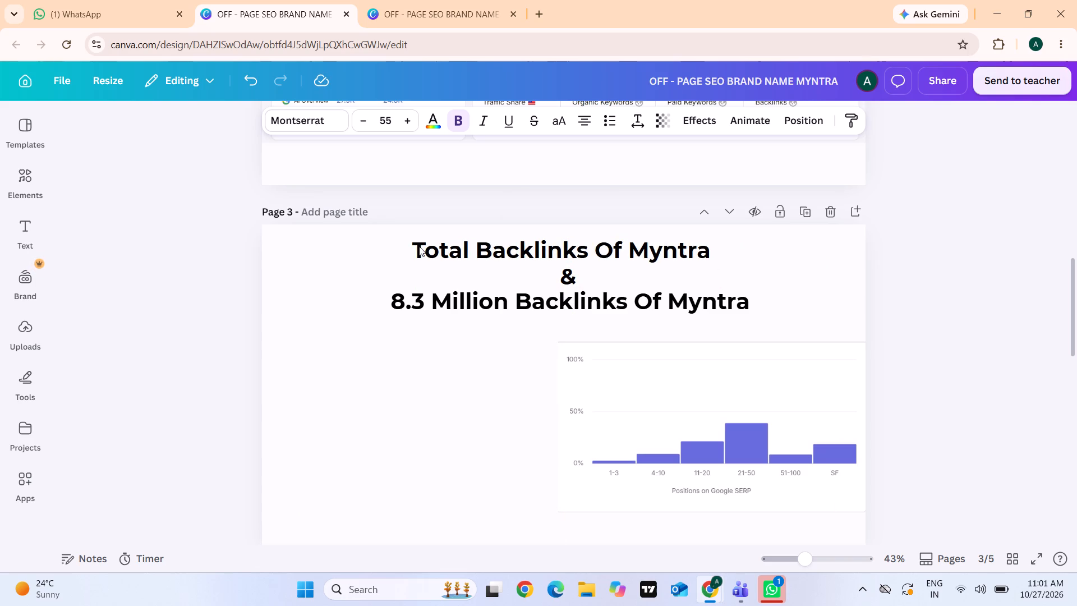
key(Right)
key(Down)
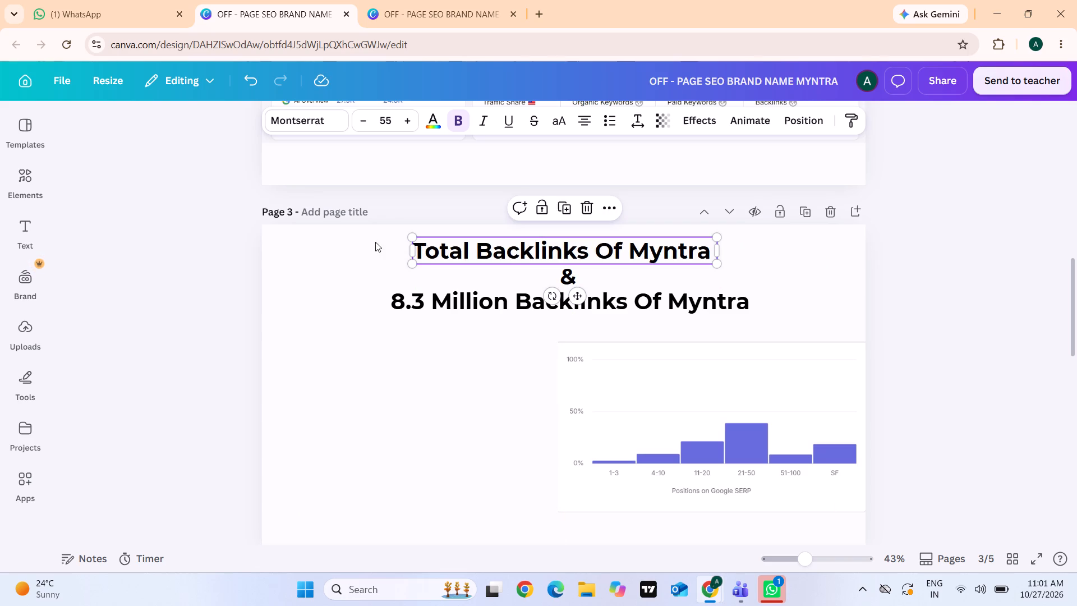
click(424, 241)
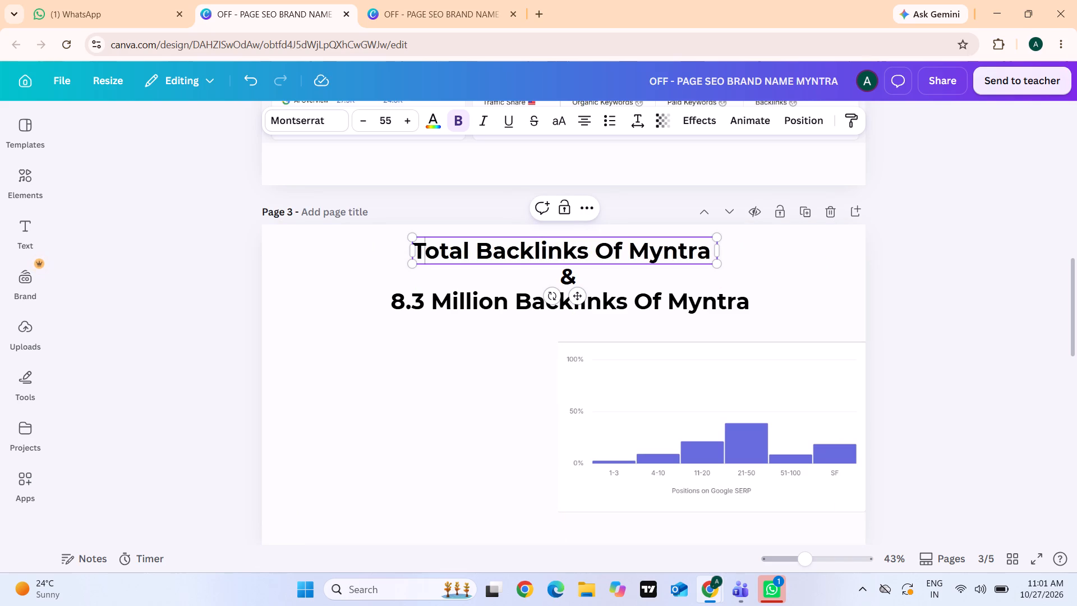
click(420, 244)
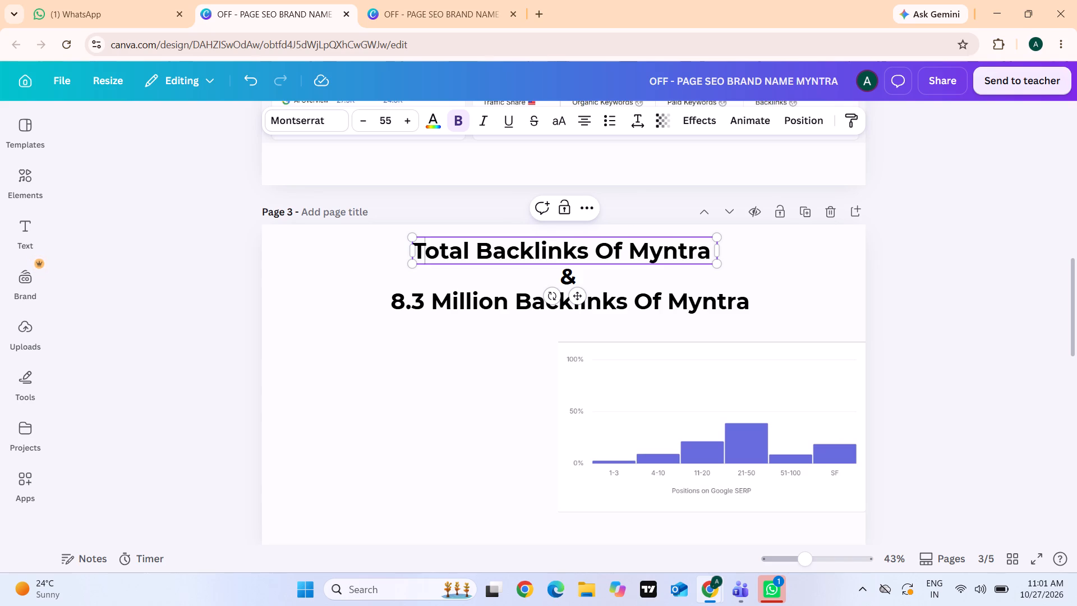
click(418, 245)
click(418, 245)
drag(418, 245, 471, 250)
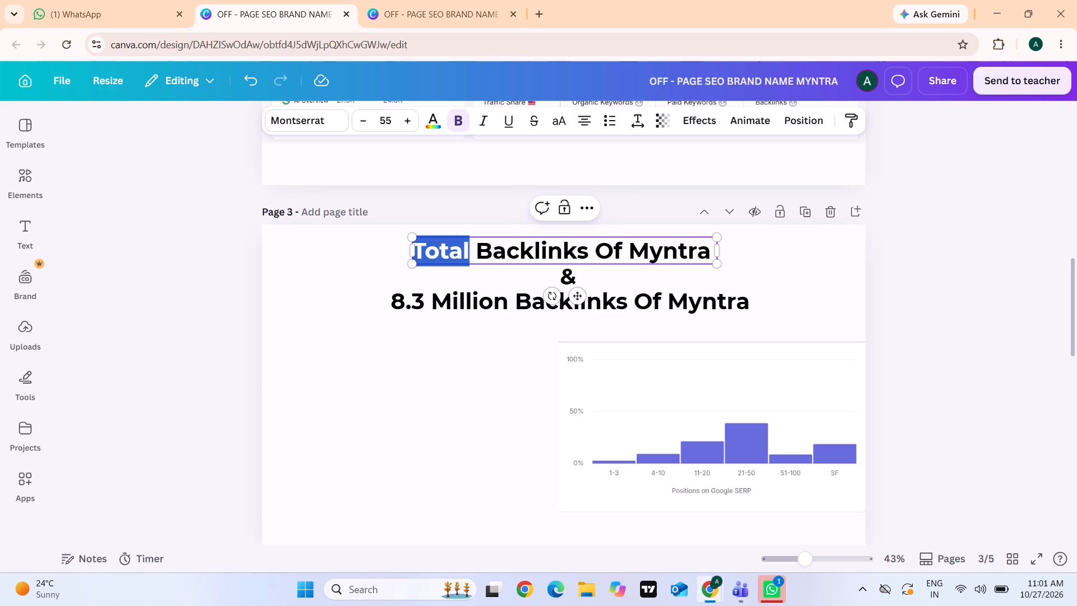
drag(471, 250, 613, 252)
key(ctrl+c)
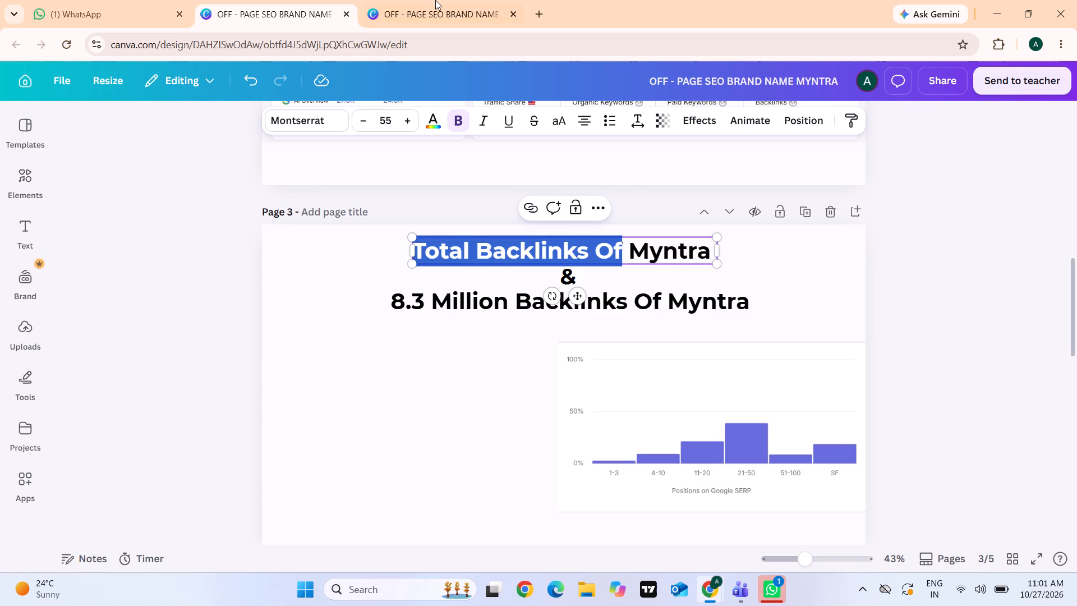
Paste "Total Backlinks Of" as a text box on the blank page 3 of the Nykaa Fashion design.
click(435, 0)
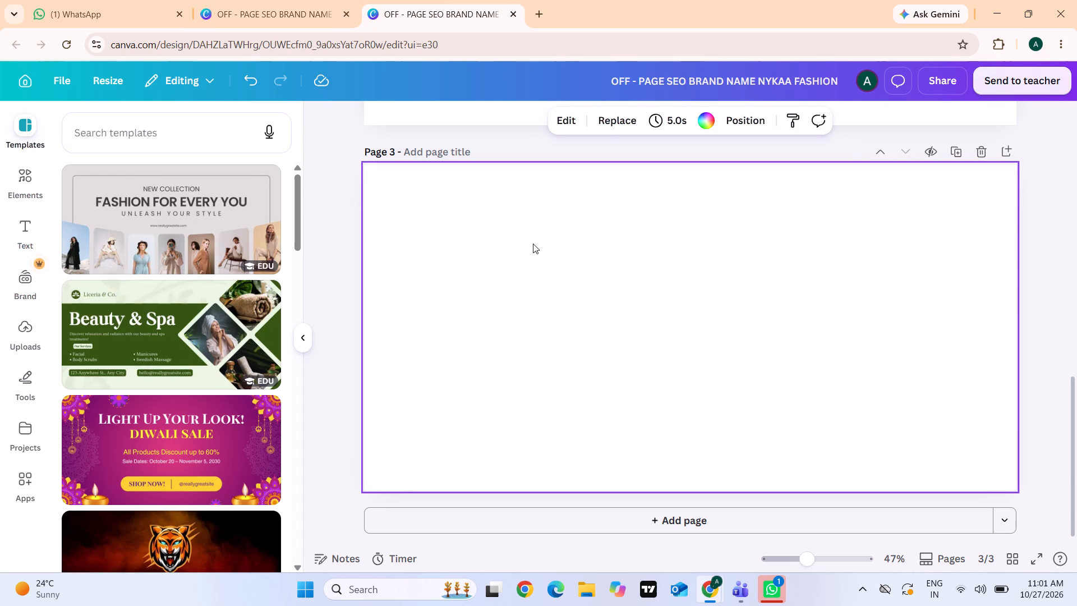
key(ctrl+v)
key(space)
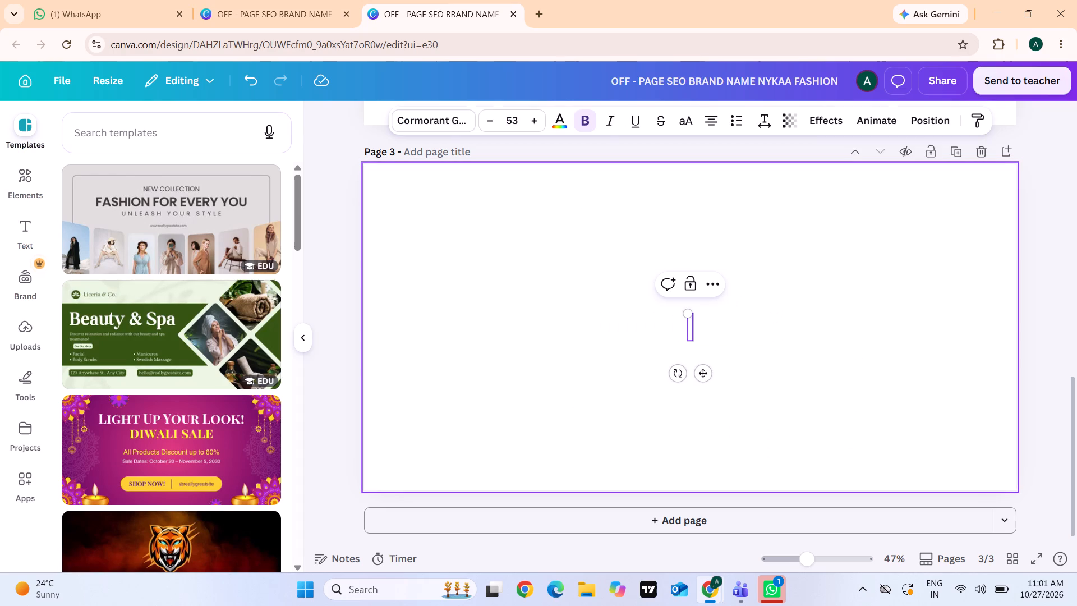
key(space)
key(space)
key(BackSpace)
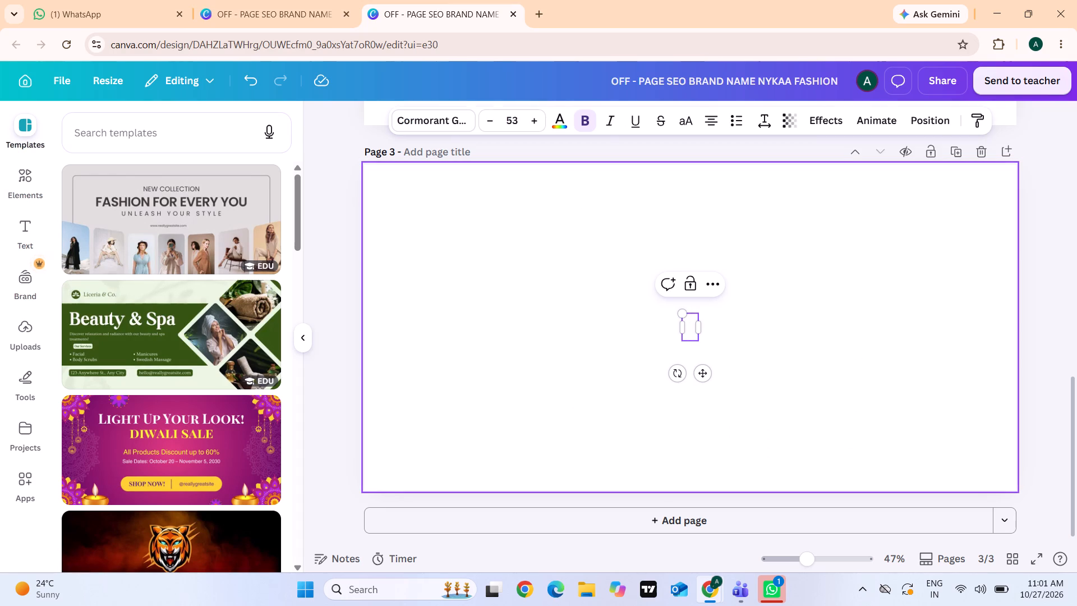
key(BackSpace)
key(BackSpace)
key(ctrl+v)
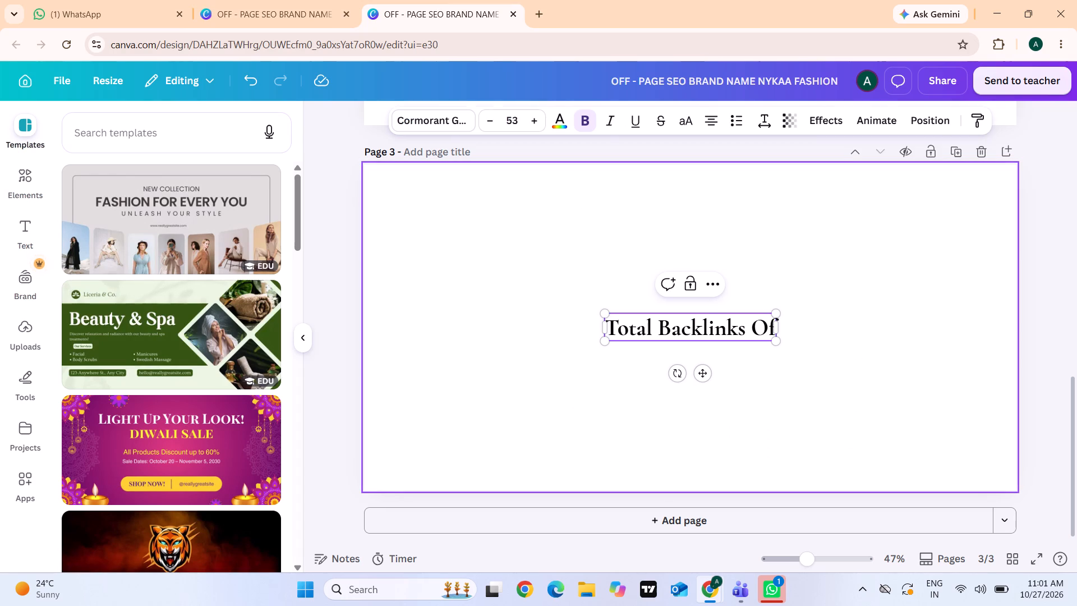
click(761, 382)
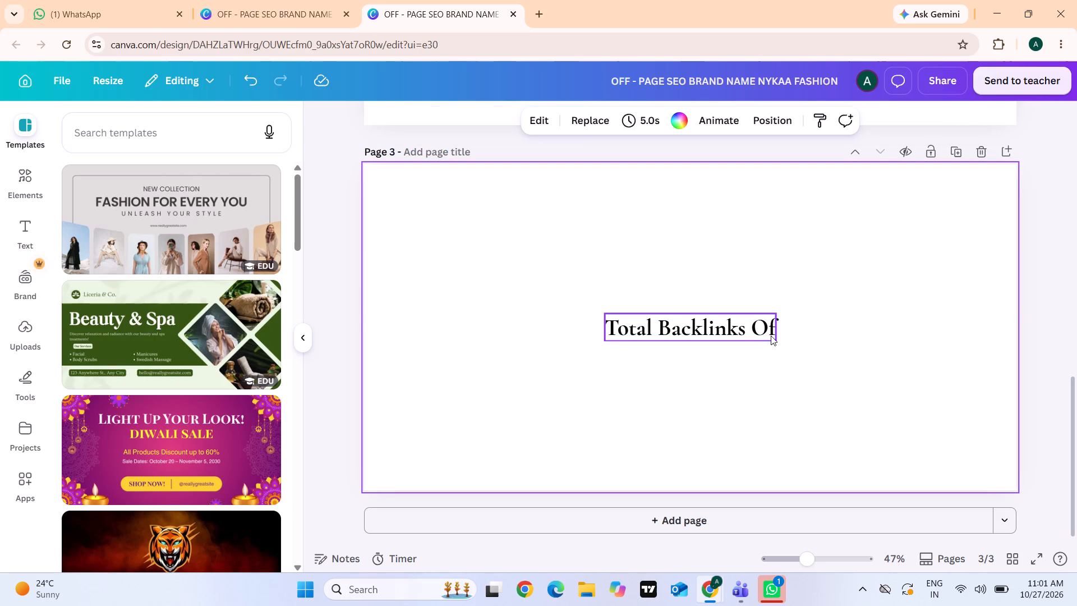
Widen the page 3 title's text box and add "nykaa fashion" at the end of the title.
click(771, 336)
click(770, 324)
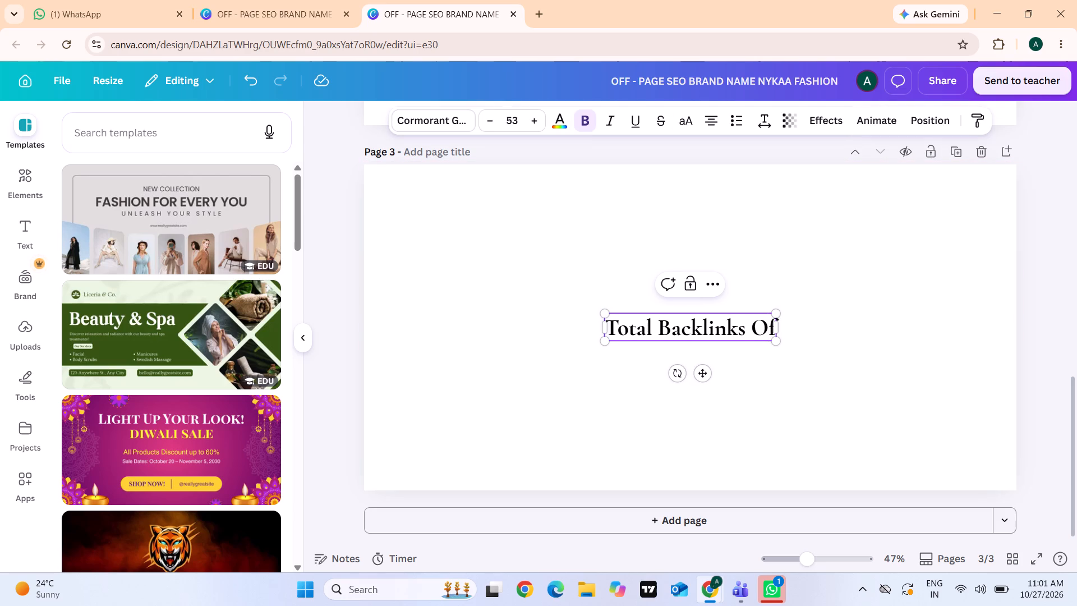
drag(779, 324, 855, 320)
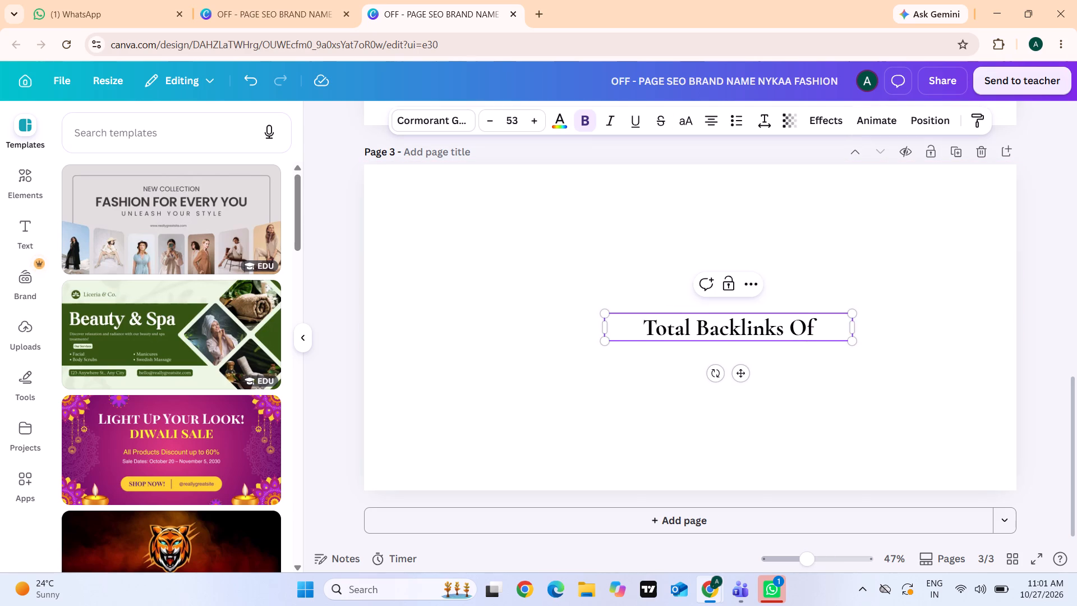
click(818, 322)
key(space)
text(nt)
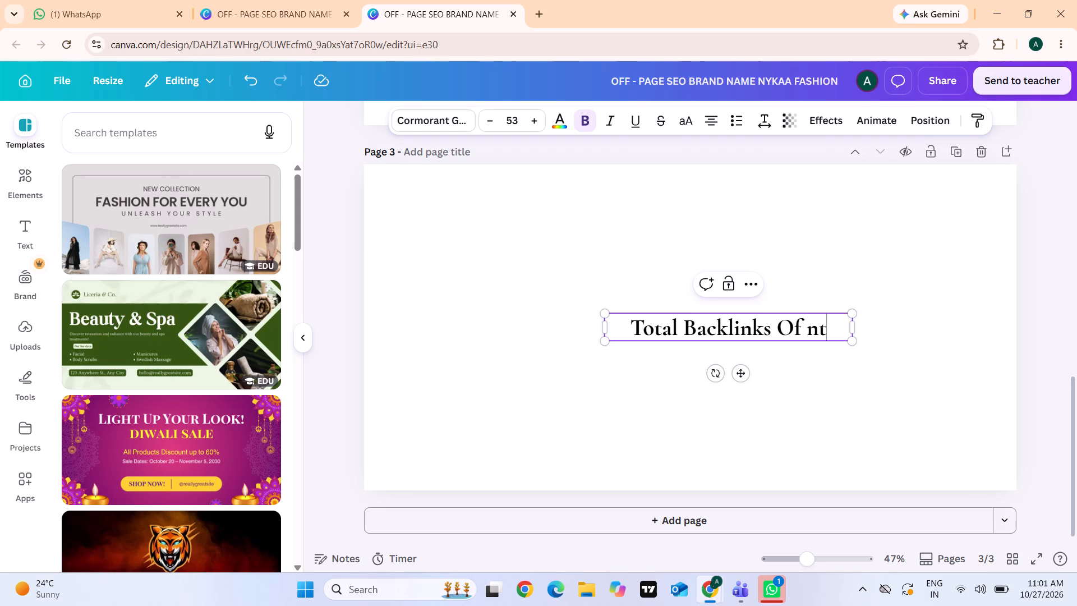
key(BackSpace)
key(BackSpace)
key(BackSpace)
key(BackSpace)
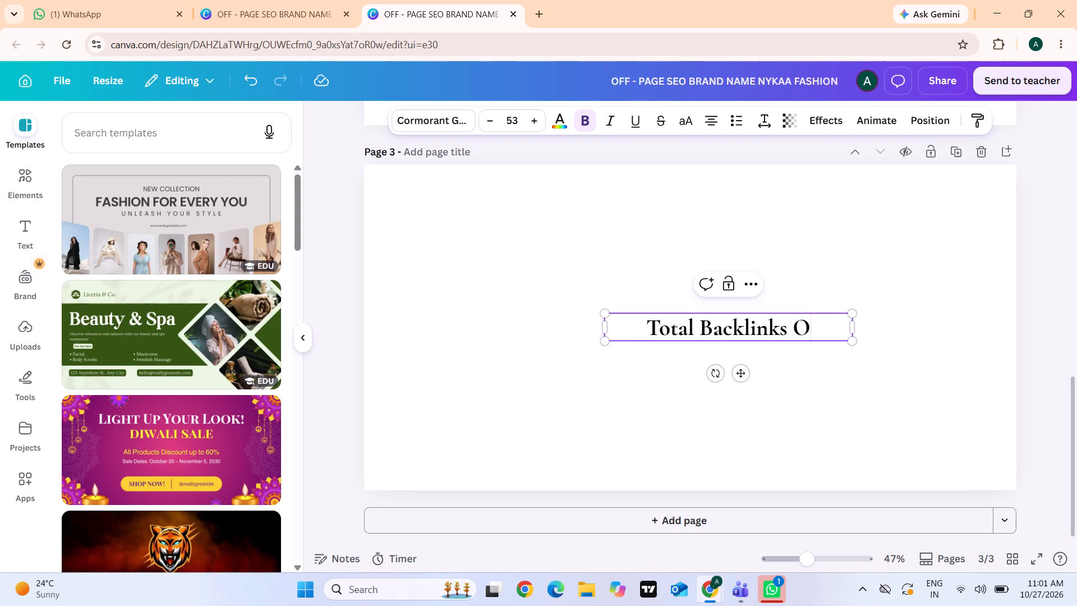
text(nt)
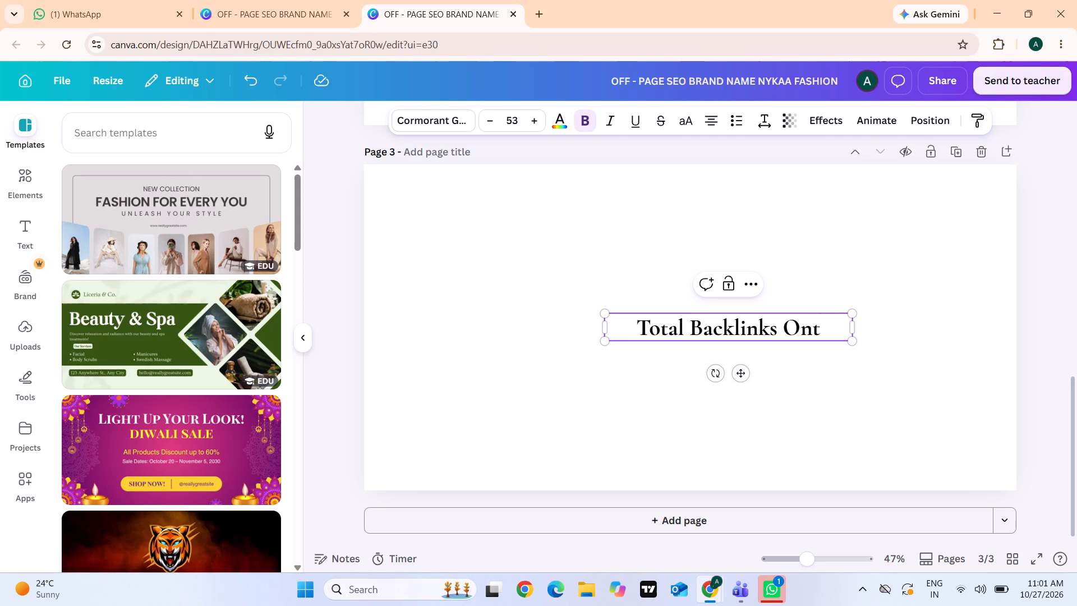
key(BackSpace)
text(ykaa fashion)
key(space)
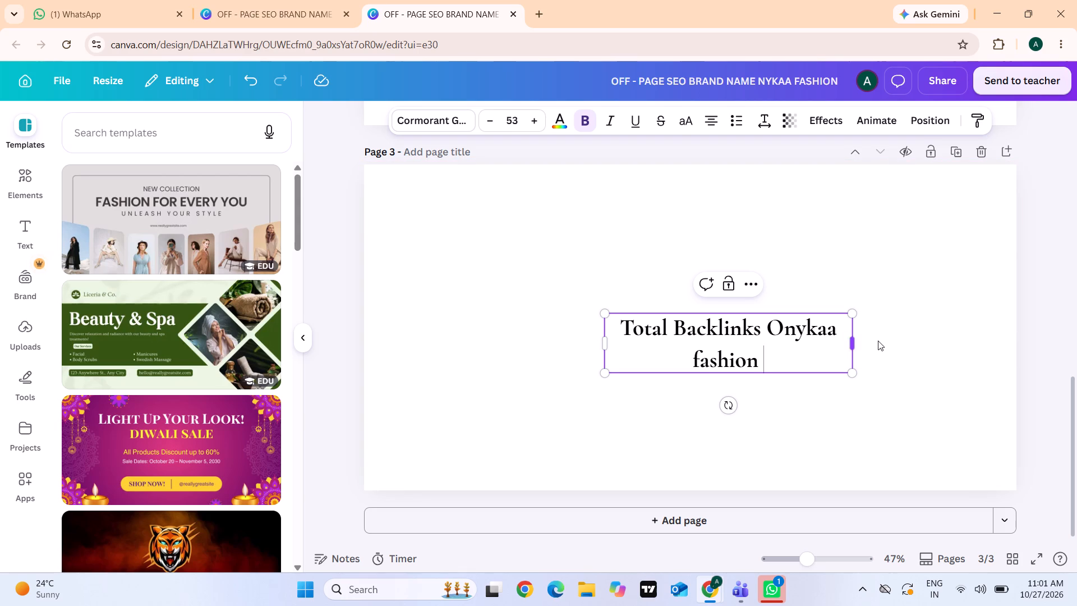
Widen the page 3 title's text box further so that the whole title fits on a single line.
drag(862, 339, 873, 337)
drag(873, 337, 922, 331)
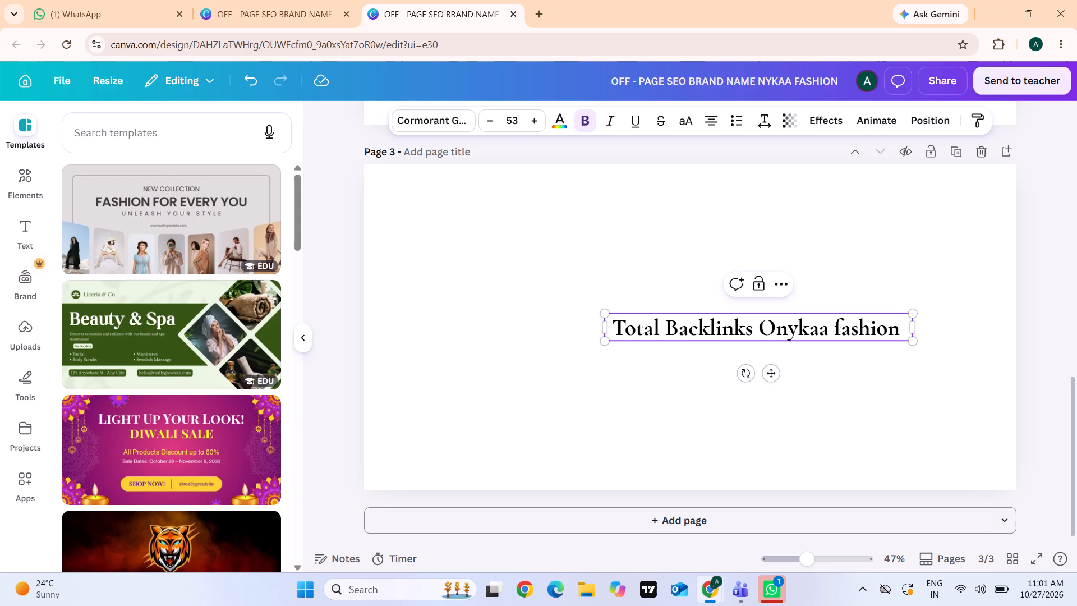
Insert the missing "f" and space so that the page 3 title reads "Total Backlinks Of nykaa fashion".
click(780, 327)
text(f)
key(space)
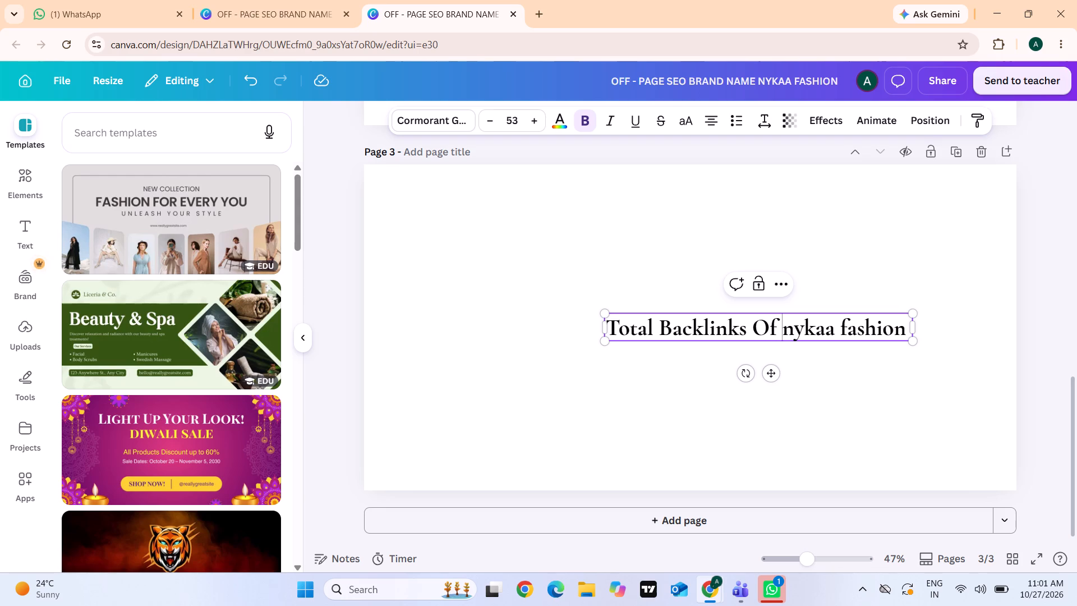
Capitalise the brand name in the page 3 title so that it reads "Total Backlinks Of Nykaa Fashion".
click(791, 326)
key(n)
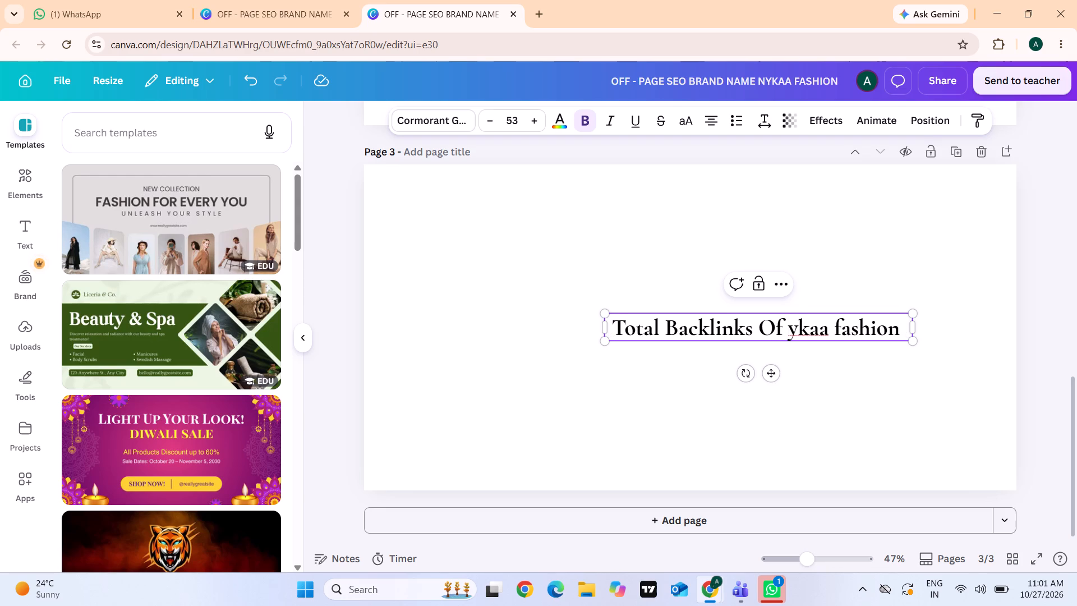
click(852, 327)
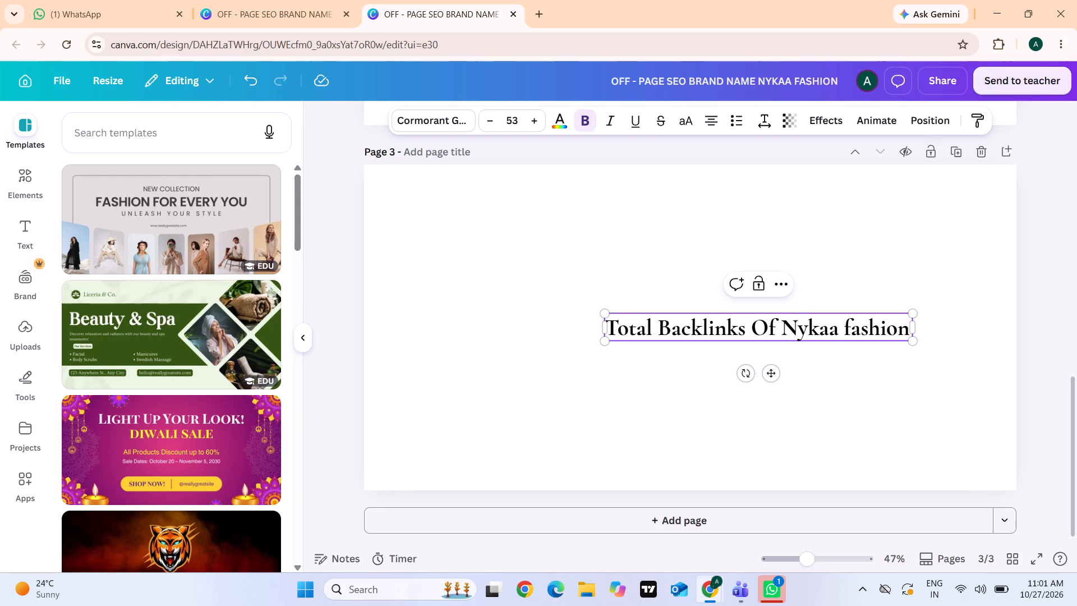
key(BackSpace)
key(f)
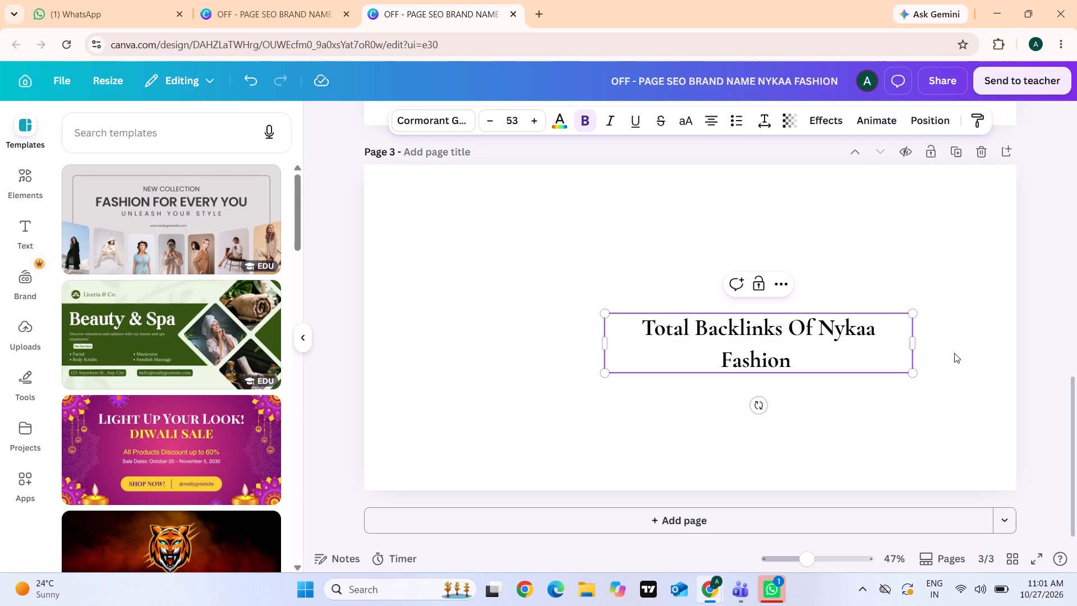
Widen the page 3 title's text box so that the capitalised title fits on a single line.
drag(916, 342, 943, 342)
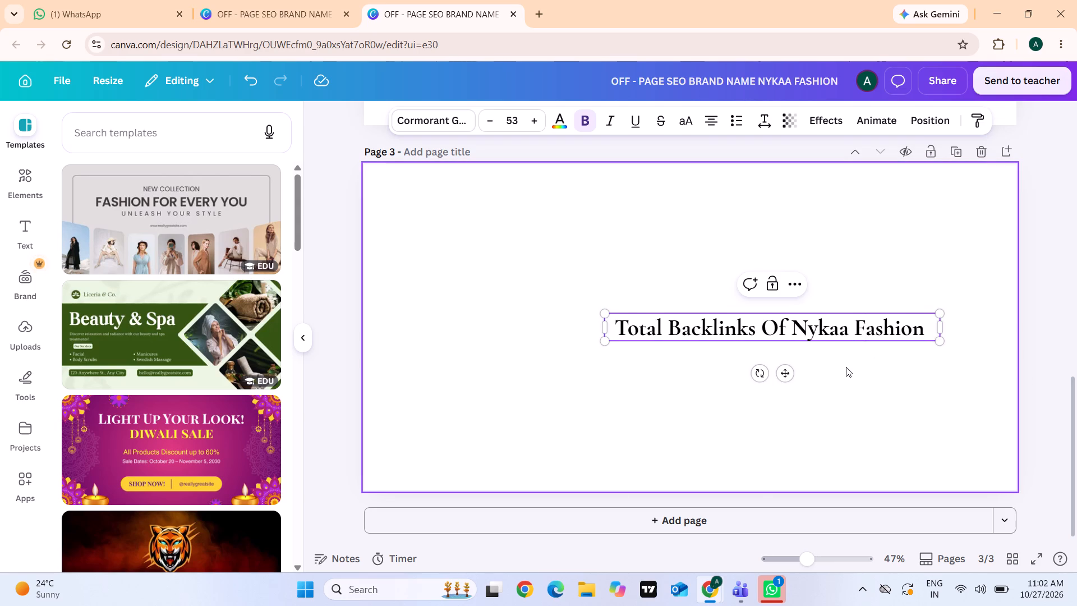
click(846, 367)
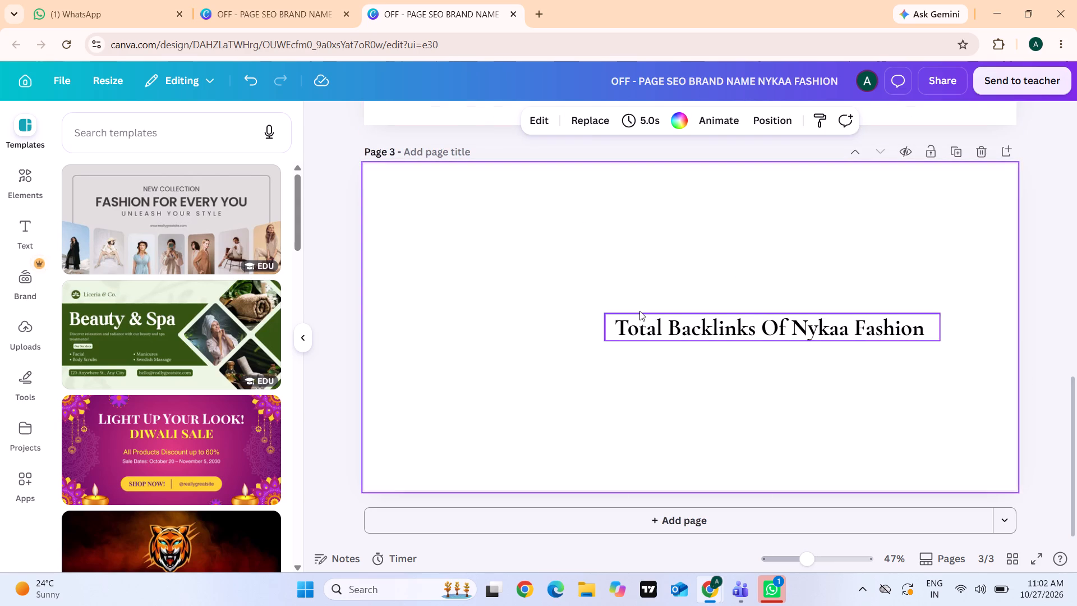
Change the font of the page 3 title to Montserrat.
click(639, 311)
click(454, 120)
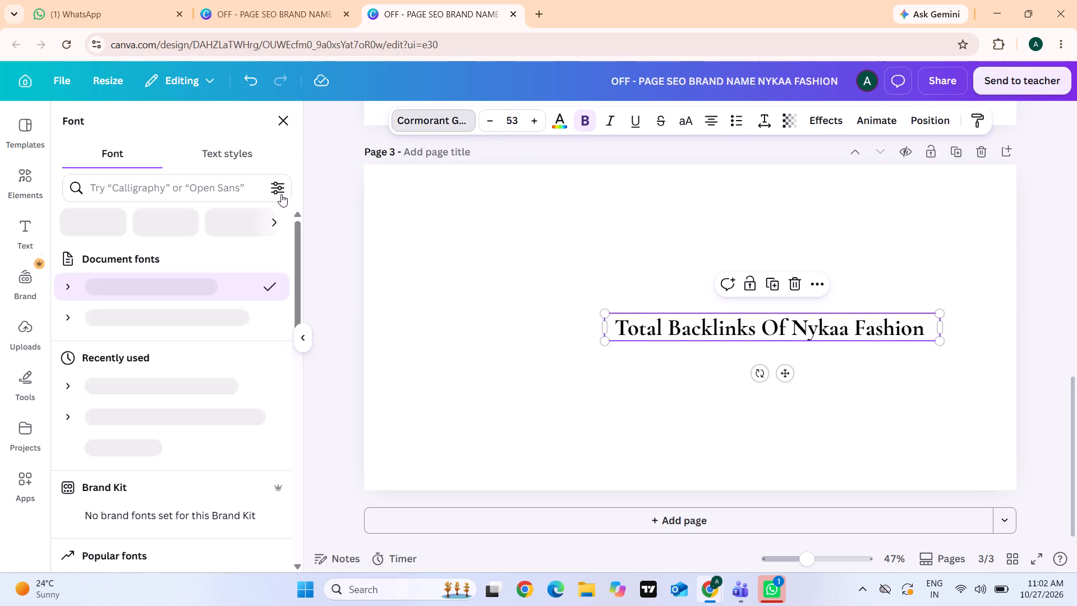
click(189, 312)
click(480, 279)
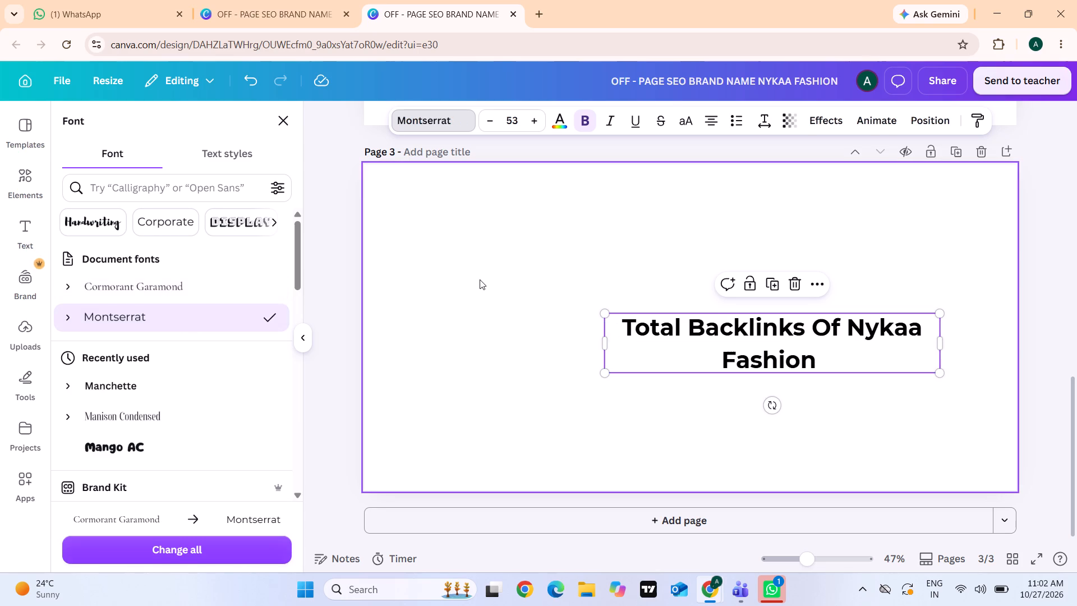
Widen the page 3 title's text box to about 1,263 px, reaching the page's right edge, so the title fits on one line.
click(886, 333)
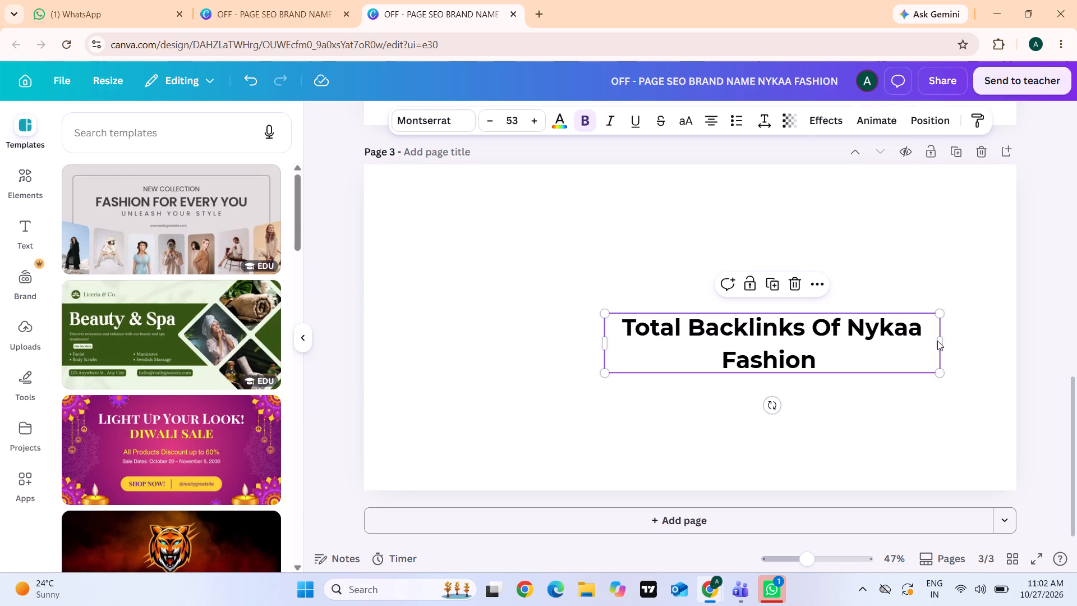
drag(942, 342, 1022, 355)
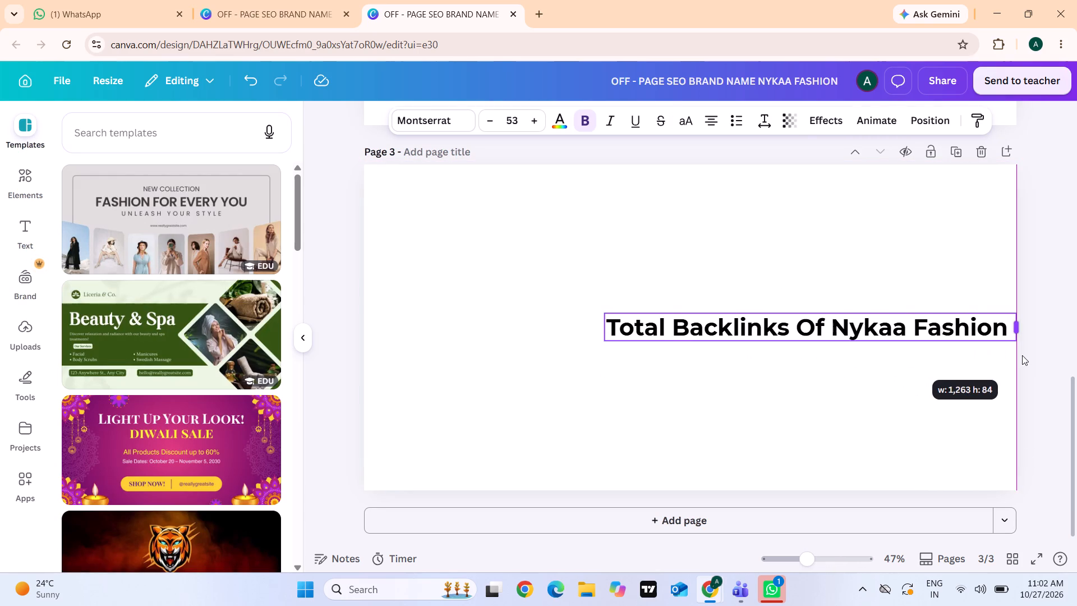
drag(1022, 355, 1018, 356)
click(852, 371)
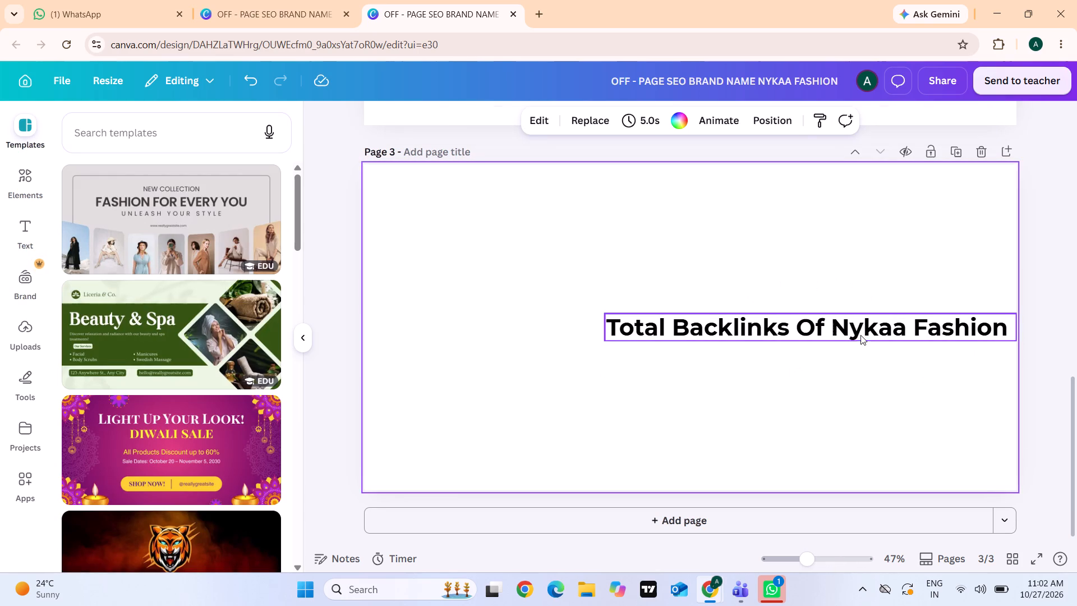
Move the title to the top of page 3, roughly centred horizontally and aligned with the page's upper margin.
drag(862, 330, 735, 201)
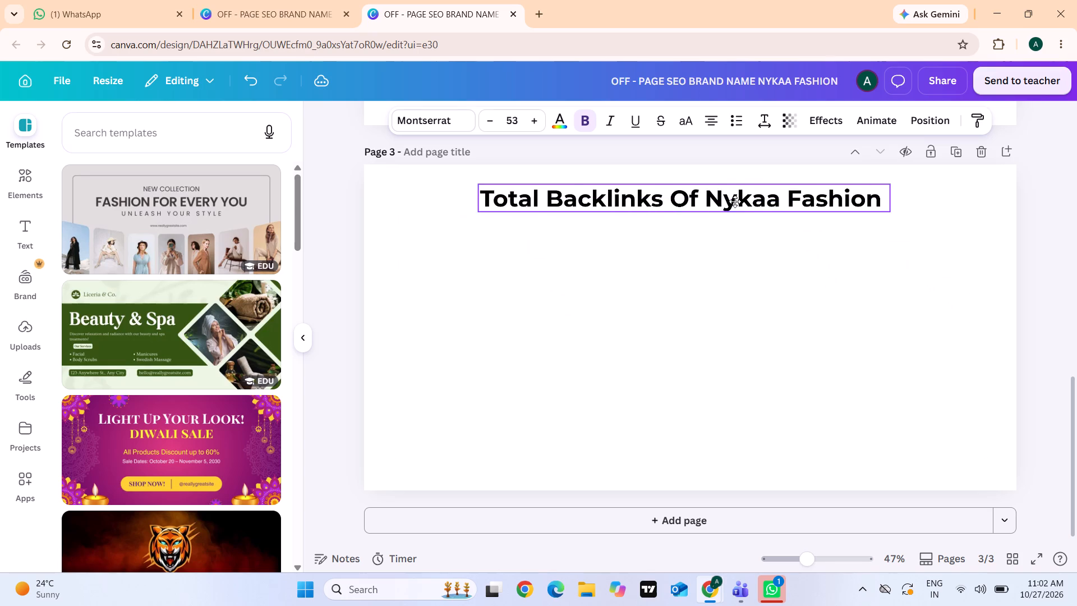
drag(735, 201, 733, 215)
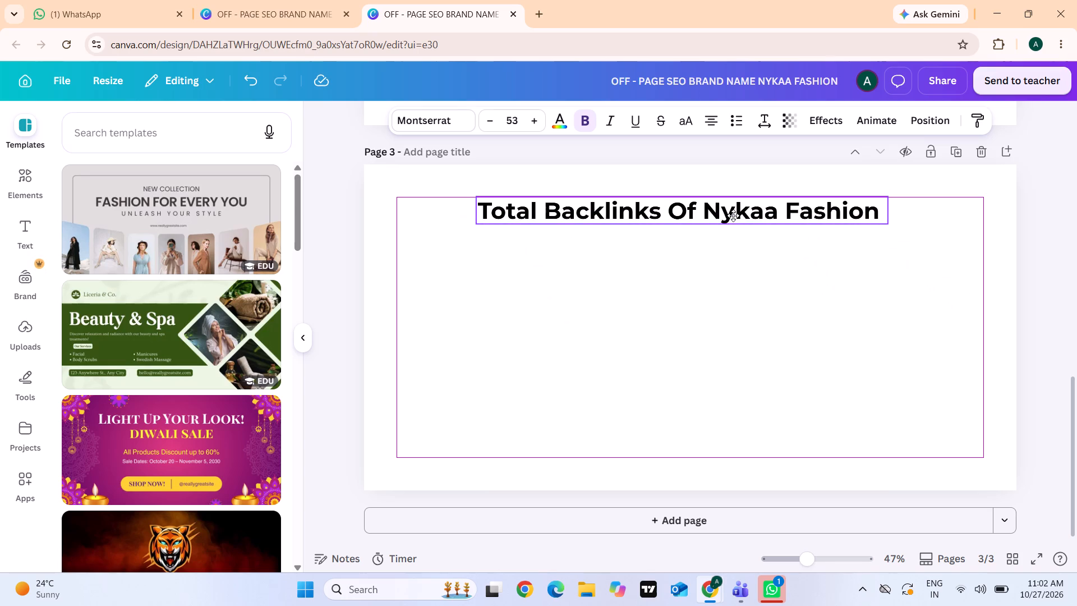
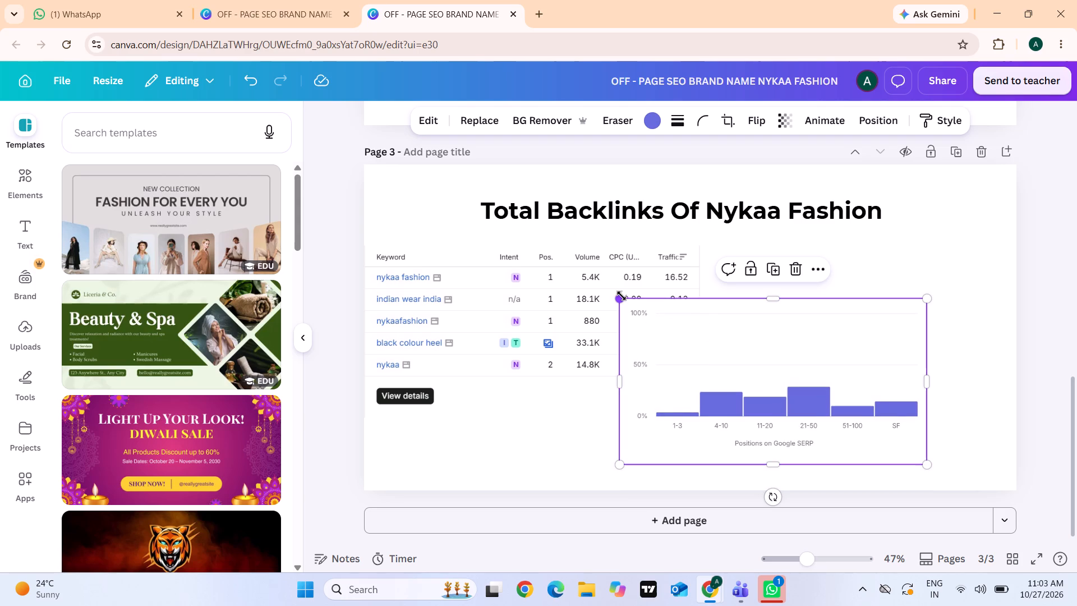
Move the positions bar chart beside the keyword table on page 3, flush with the page's right edge and bottom-aligned with the table.
drag(759, 375, 845, 333)
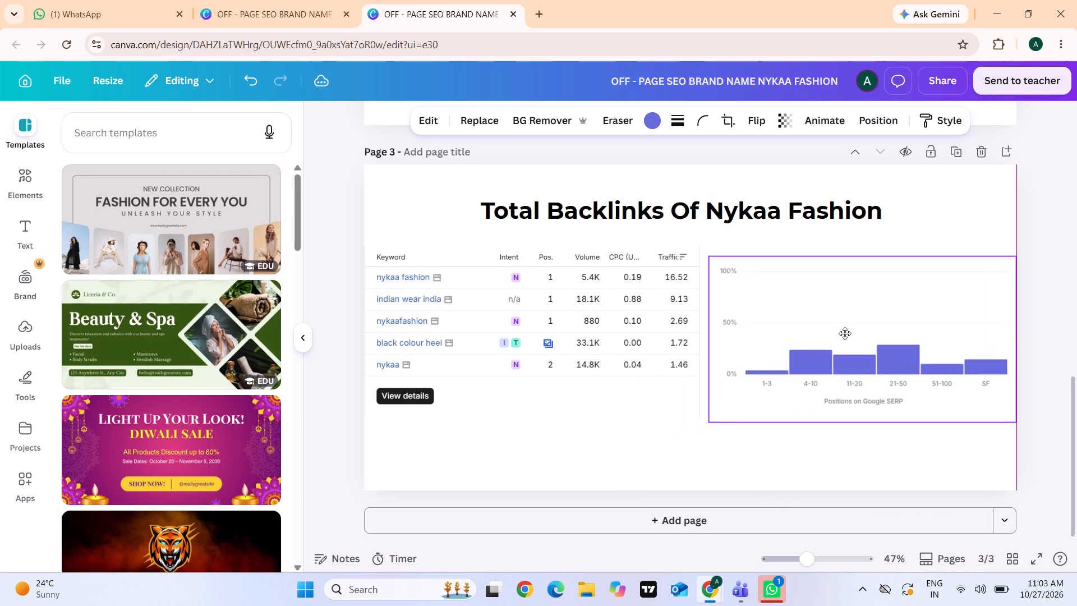
drag(845, 333, 847, 329)
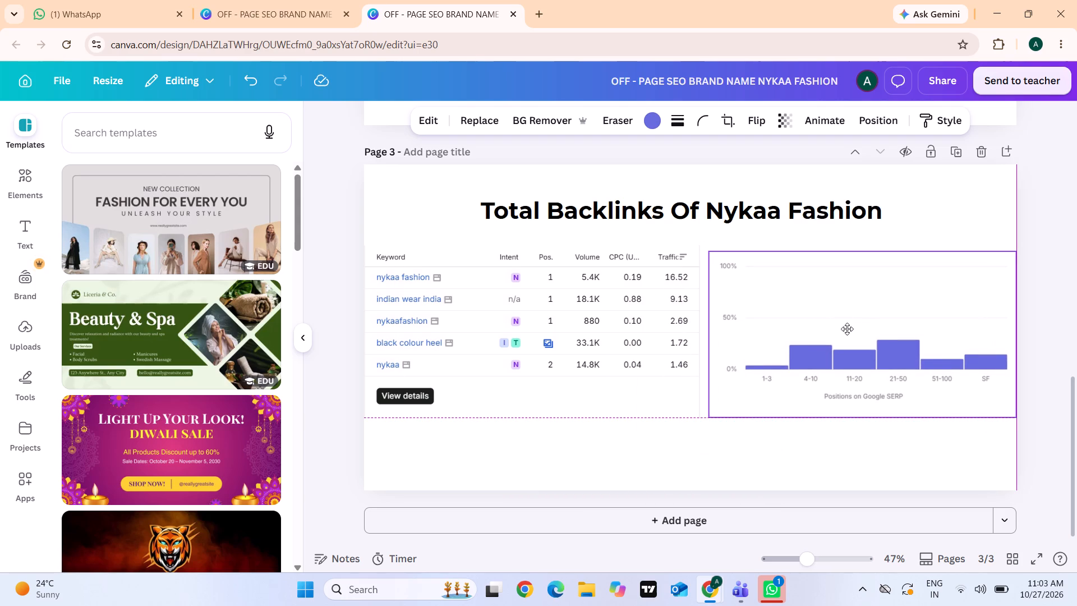
drag(847, 329, 847, 328)
Shrink the keyword table image slightly from its upper right corner to leave a gap before the chart.
click(646, 302)
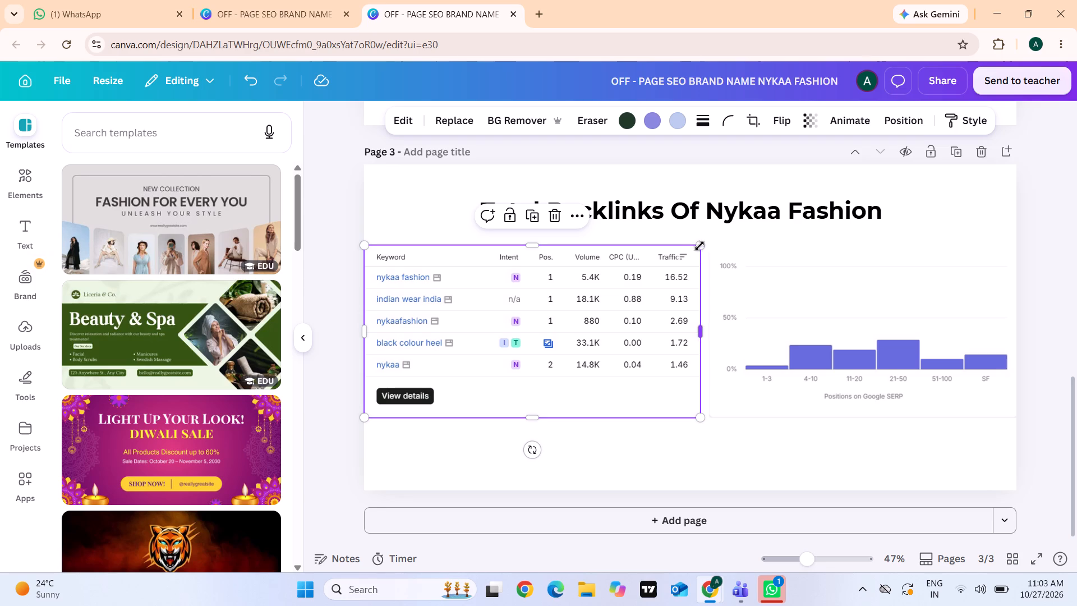
drag(699, 244, 697, 249)
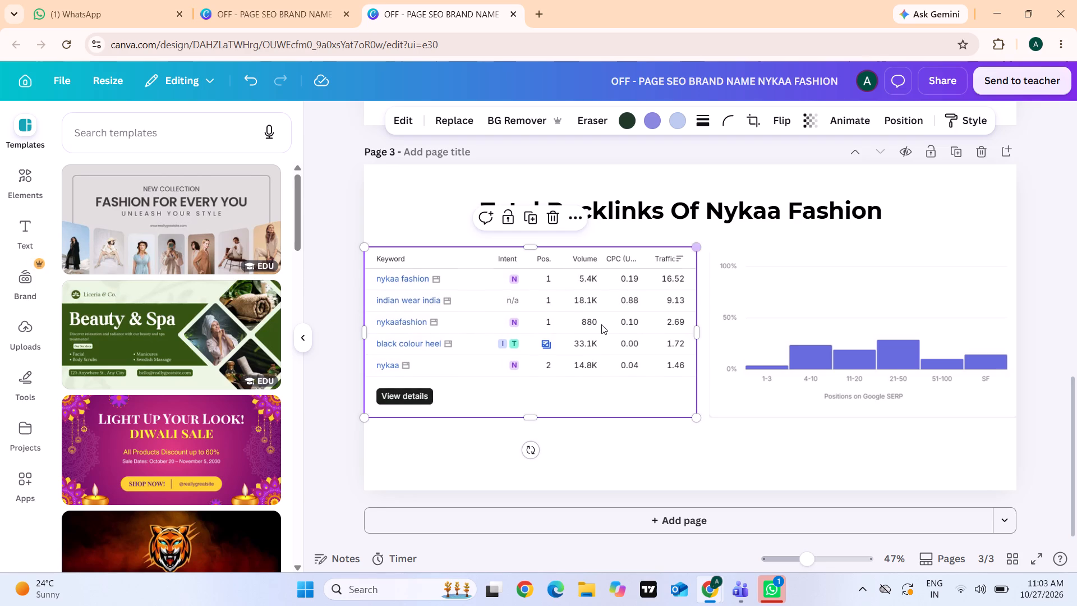
click(601, 324)
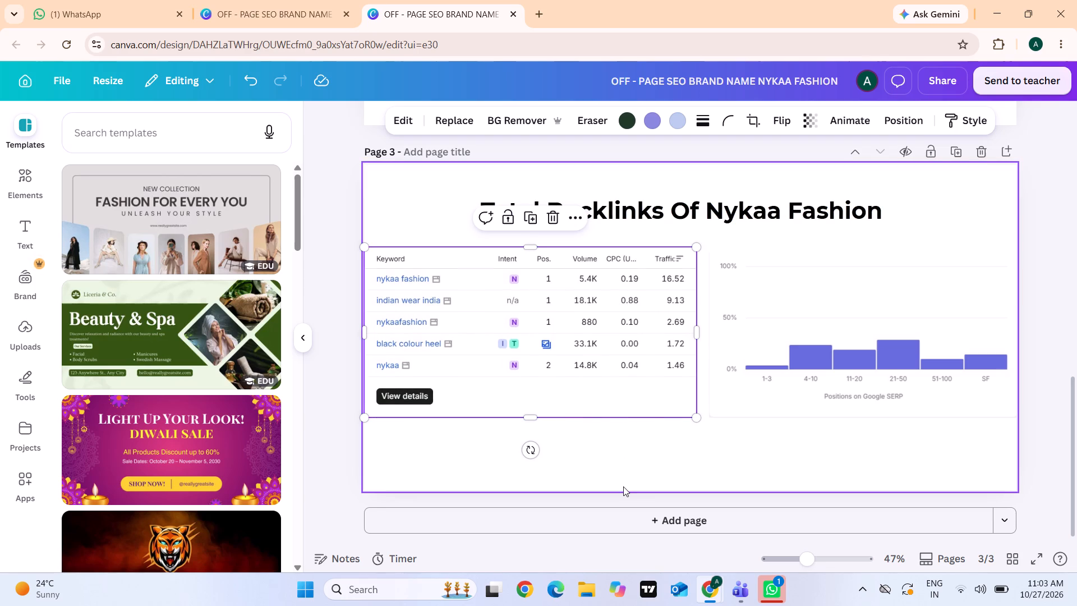
click(636, 474)
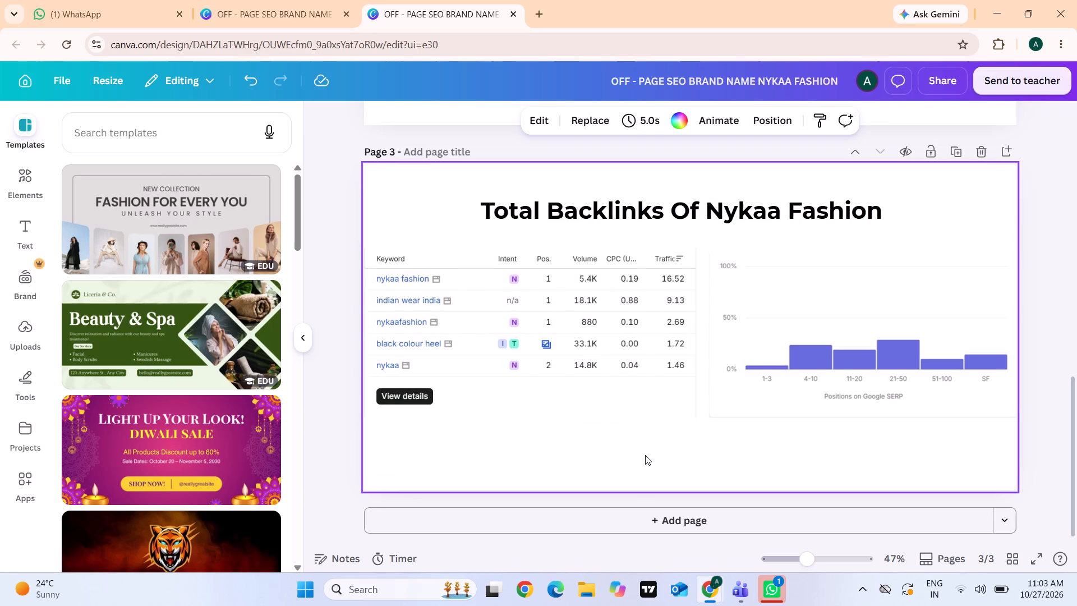
Enlarge the bar chart slightly from its upper left corner so that its height matches the keyword table.
click(784, 343)
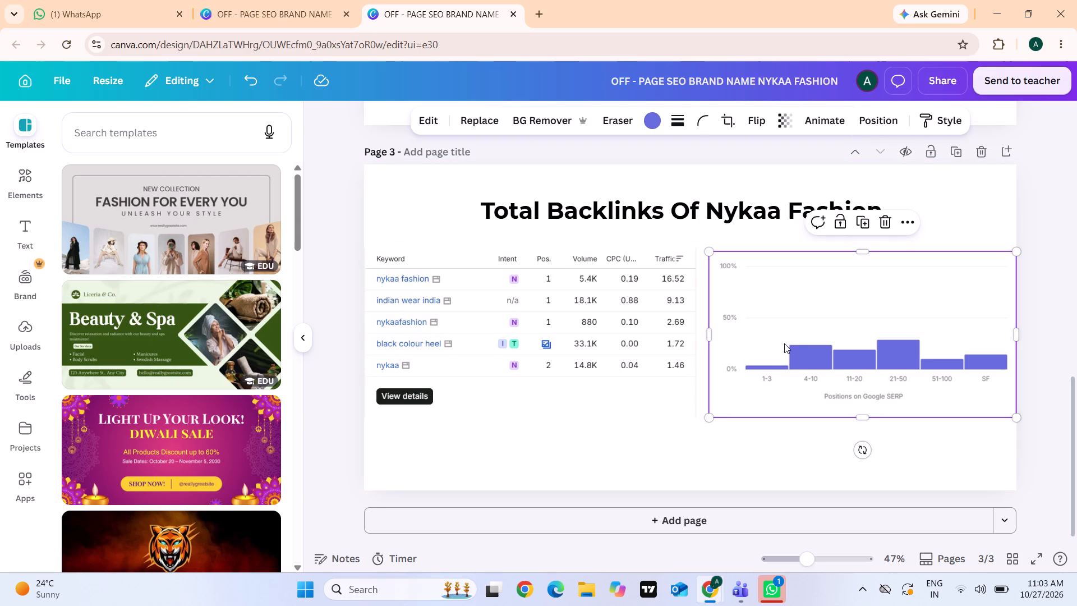
drag(706, 252, 705, 252)
drag(705, 252, 701, 248)
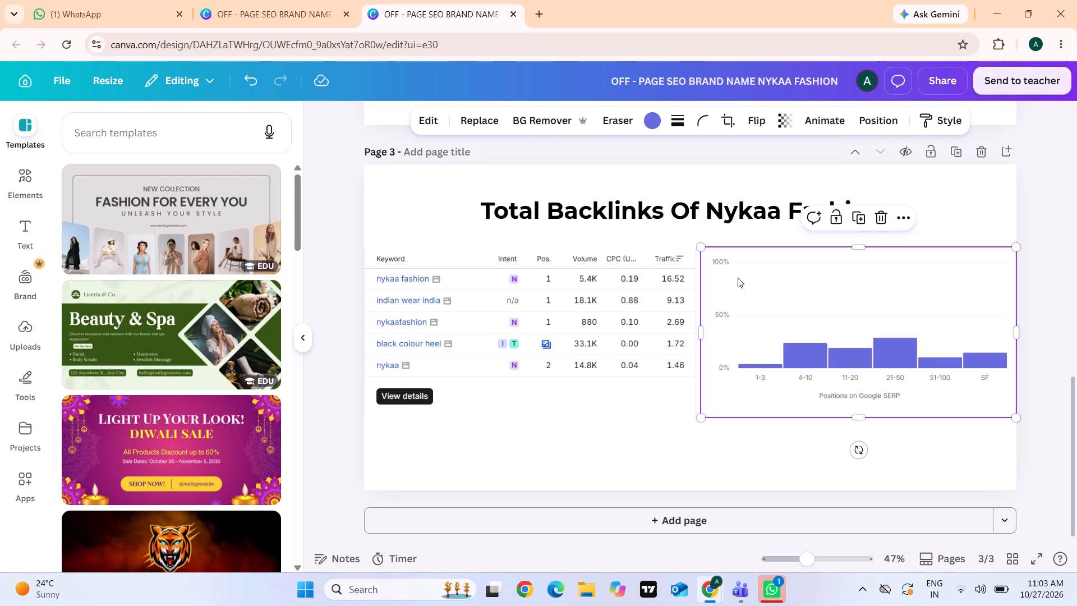
click(578, 459)
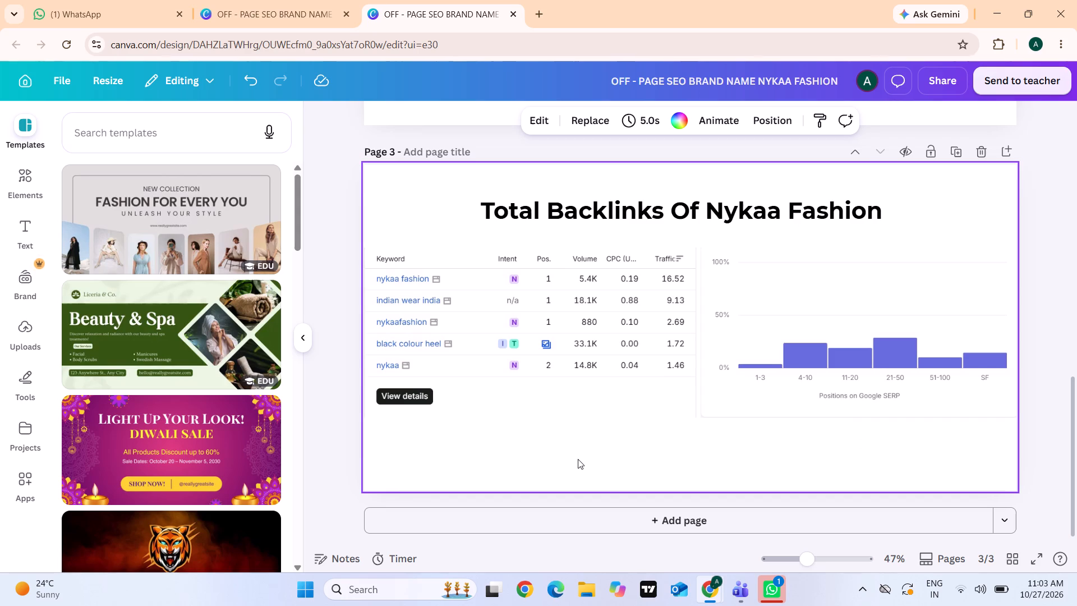
Move the page 3 title slightly down and right, centring it on the boundary between the keyword table and the chart.
drag(707, 215, 749, 225)
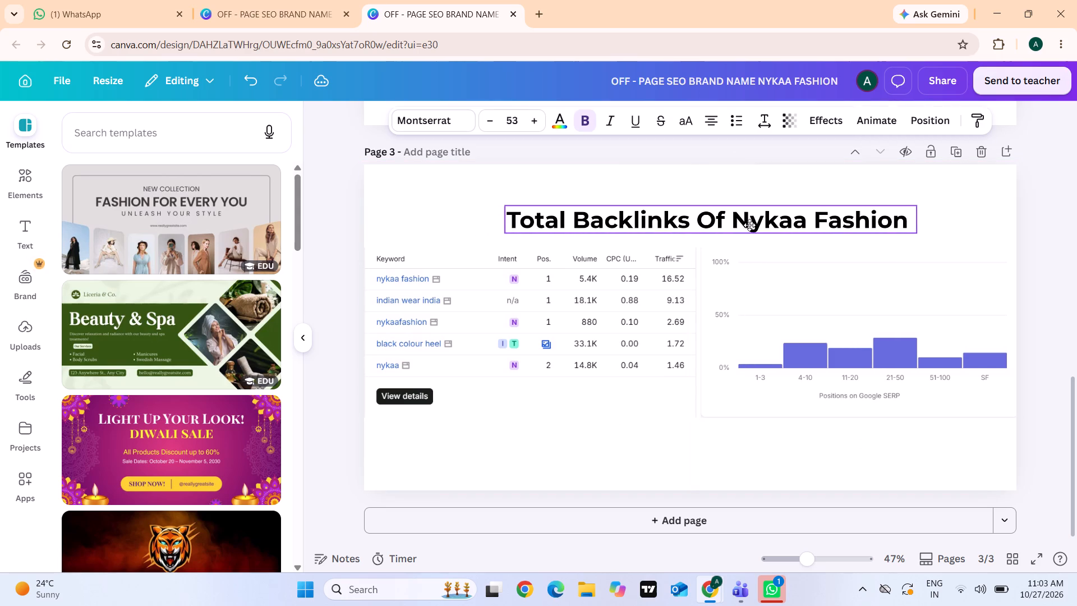
drag(749, 225, 726, 220)
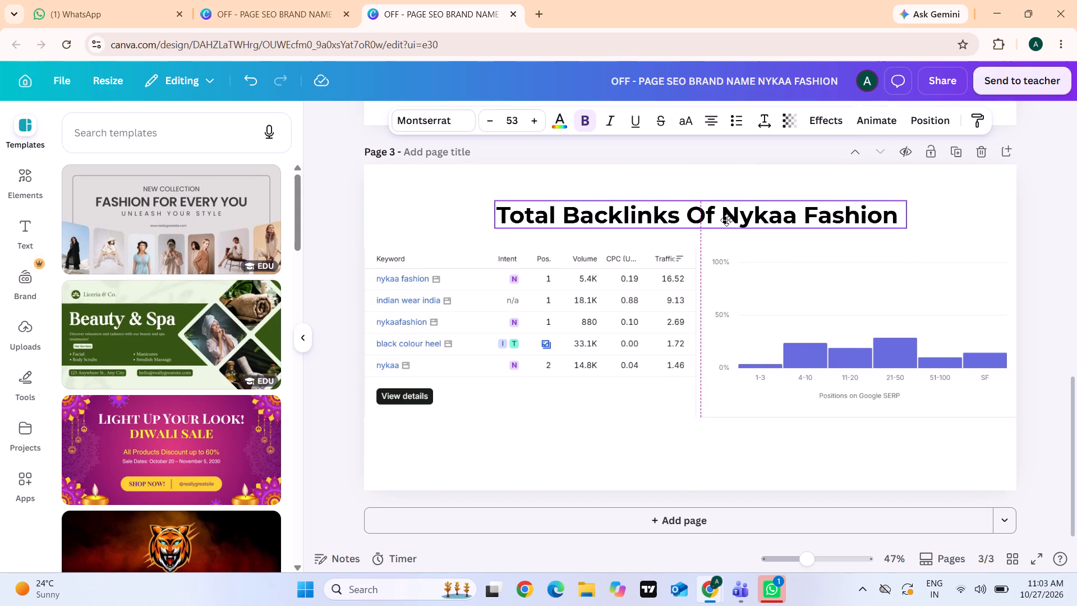
drag(726, 220, 726, 222)
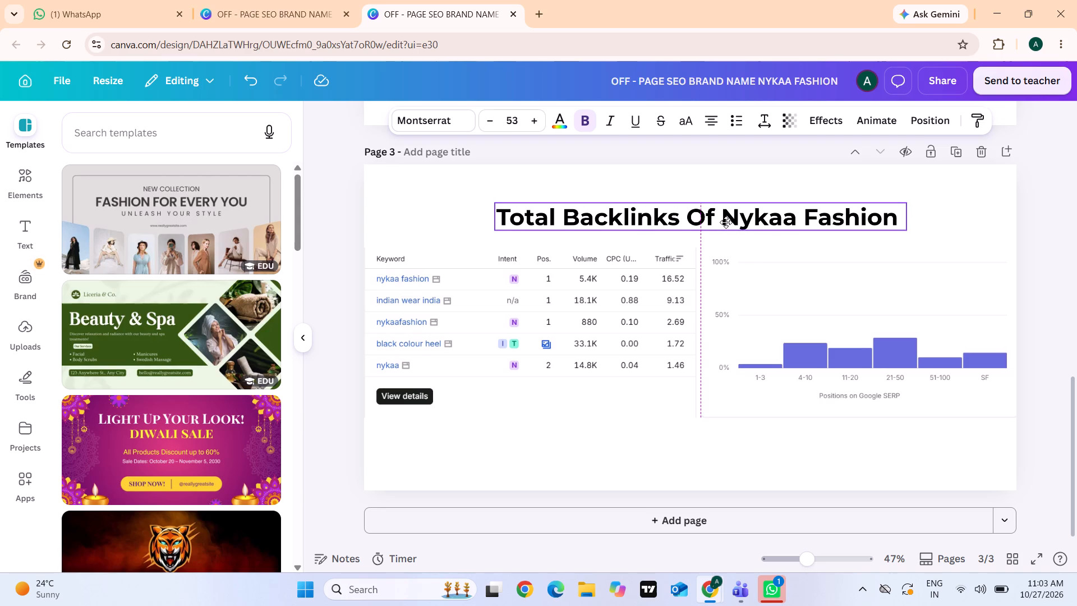
drag(726, 222, 719, 221)
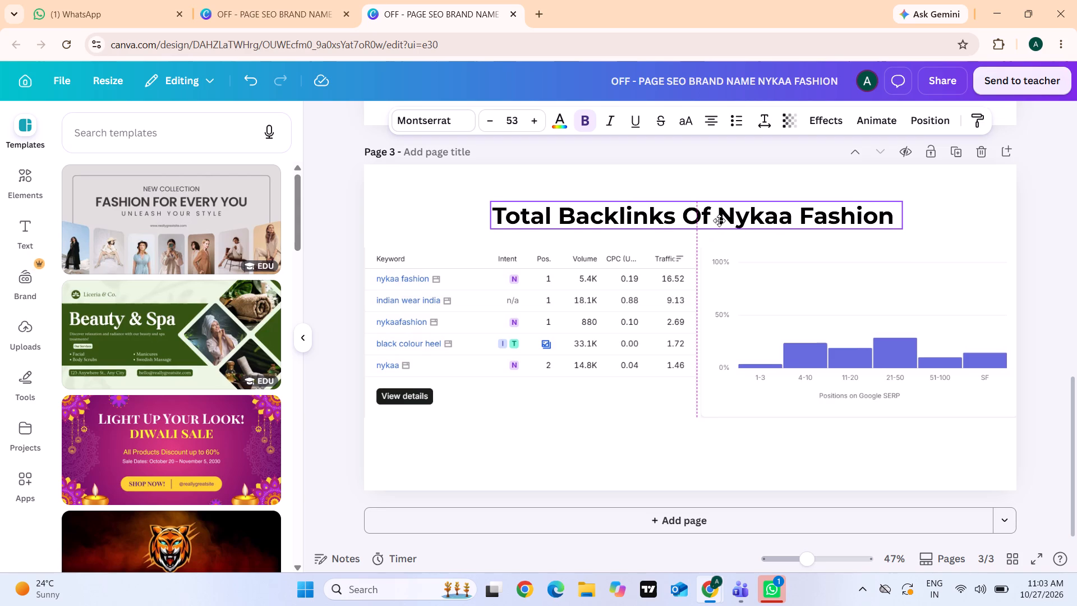
drag(719, 221, 720, 221)
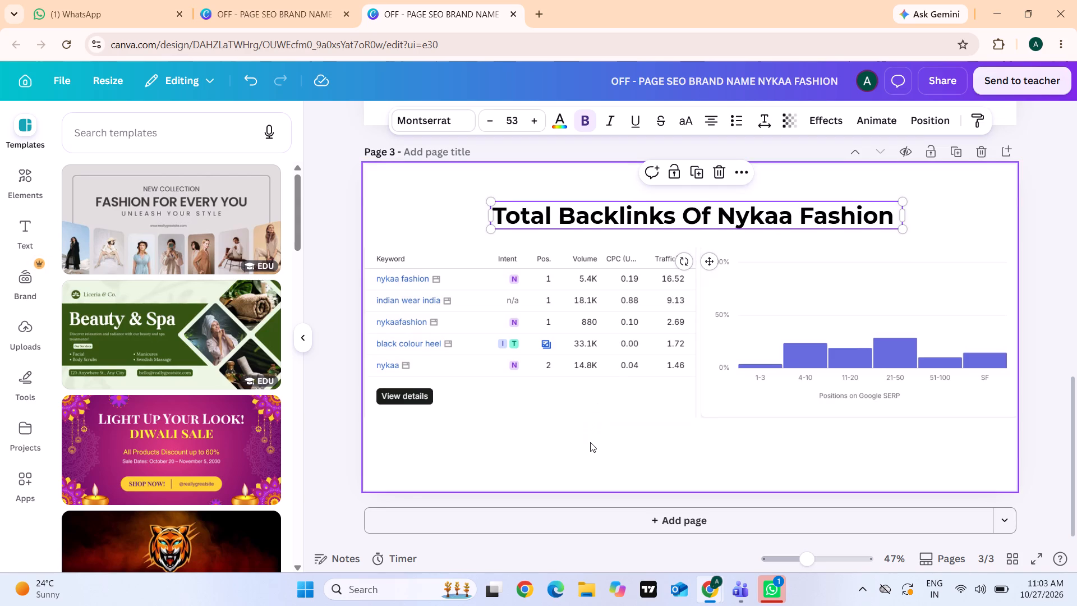
Add a blank page after page 3.
scroll(590, 442, down, 2)
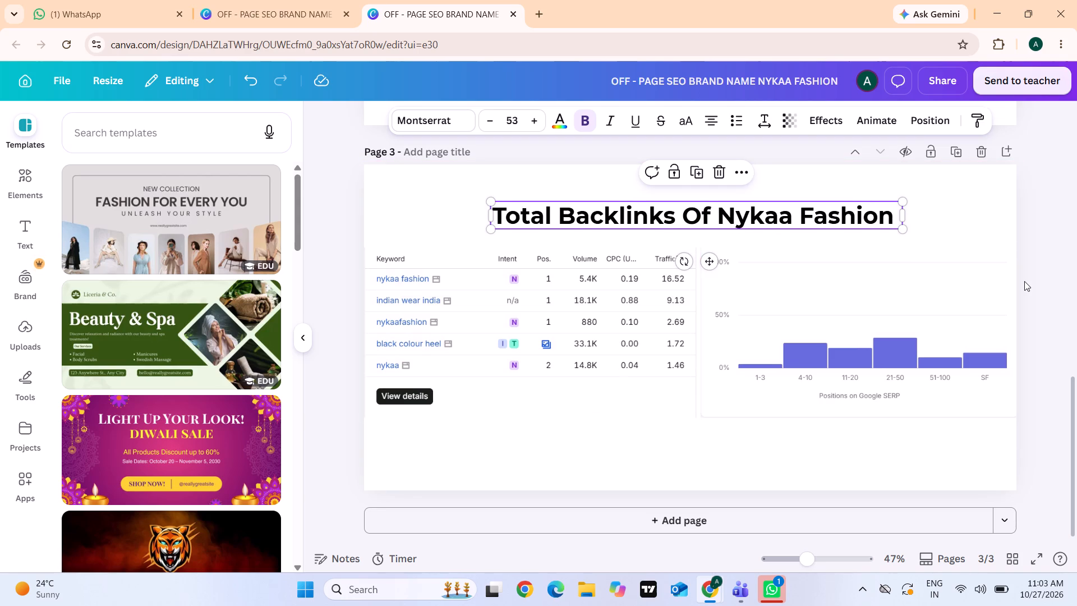
click(1024, 281)
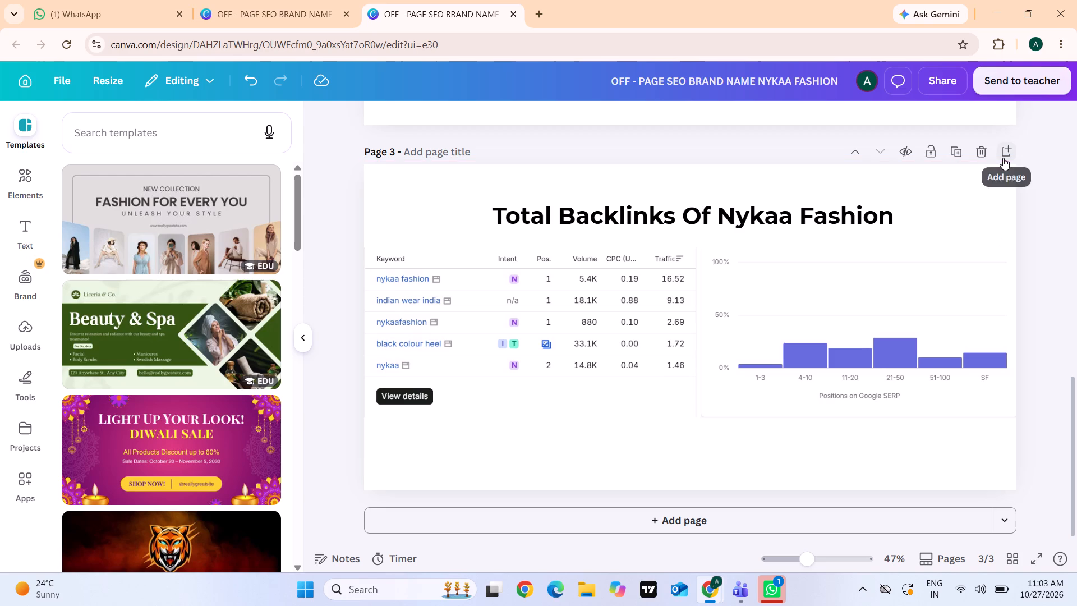
click(1003, 158)
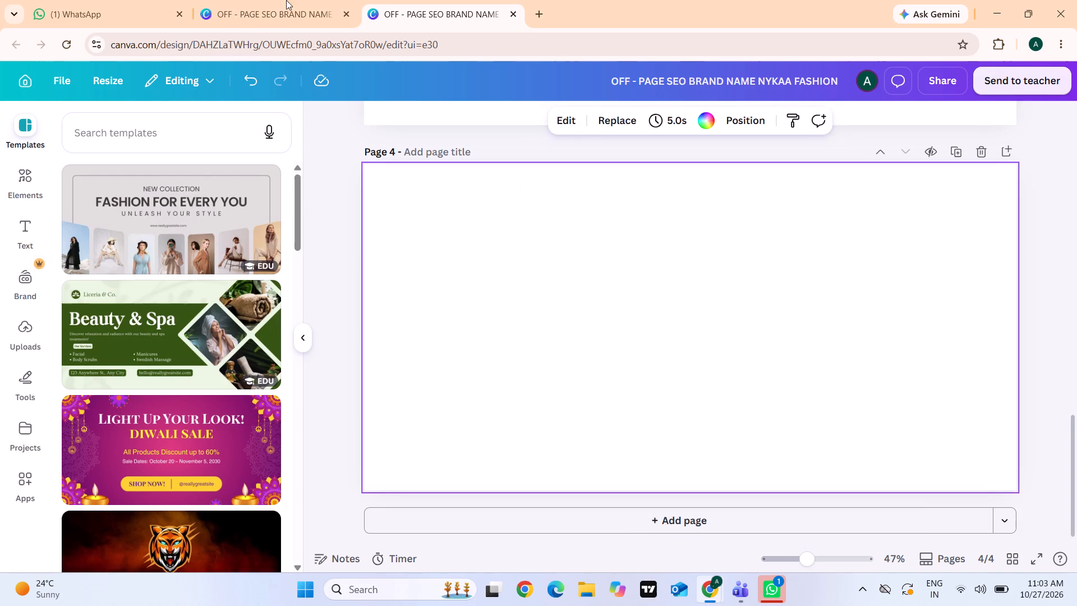
Check page 3 of the Myntra design for reference and move the Nykaa page's keyword table down to the lower margin.
click(229, 0)
click(391, 0)
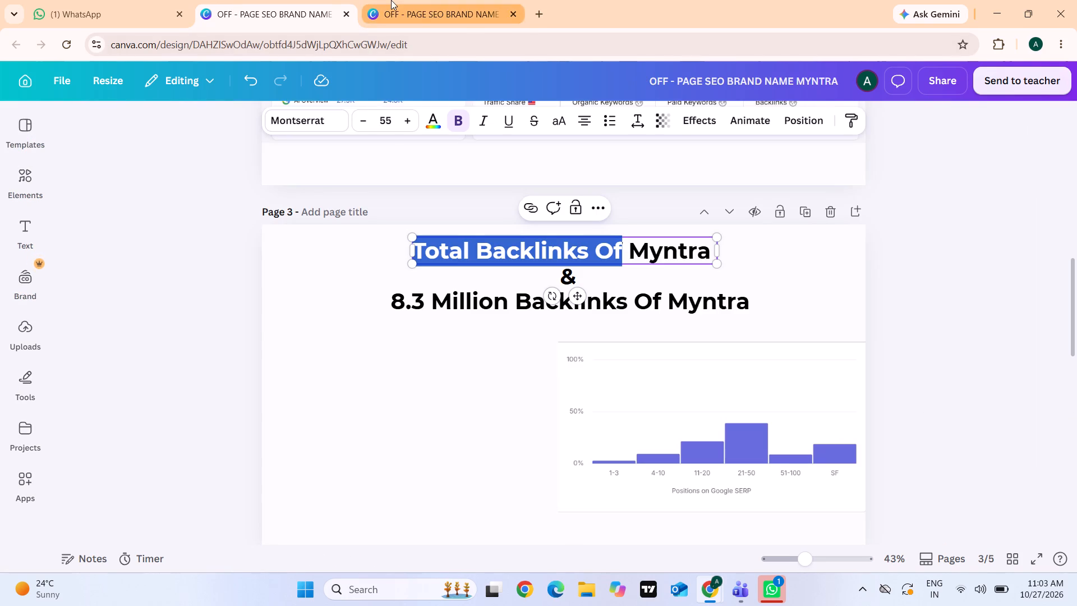
scroll(463, 247, up, 6)
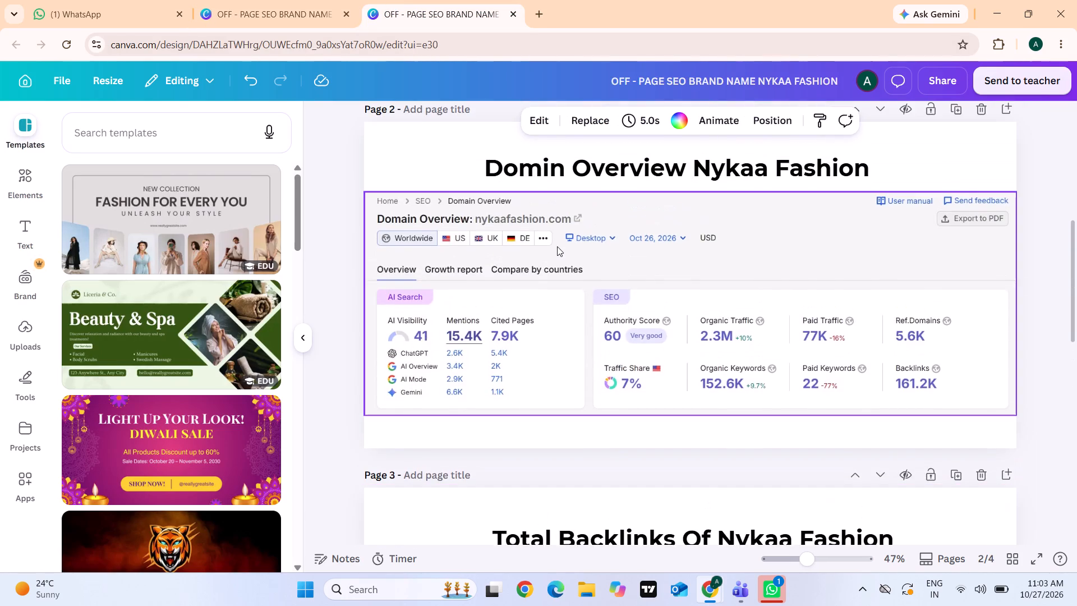
scroll(557, 246, down, 4)
drag(558, 291, 558, 329)
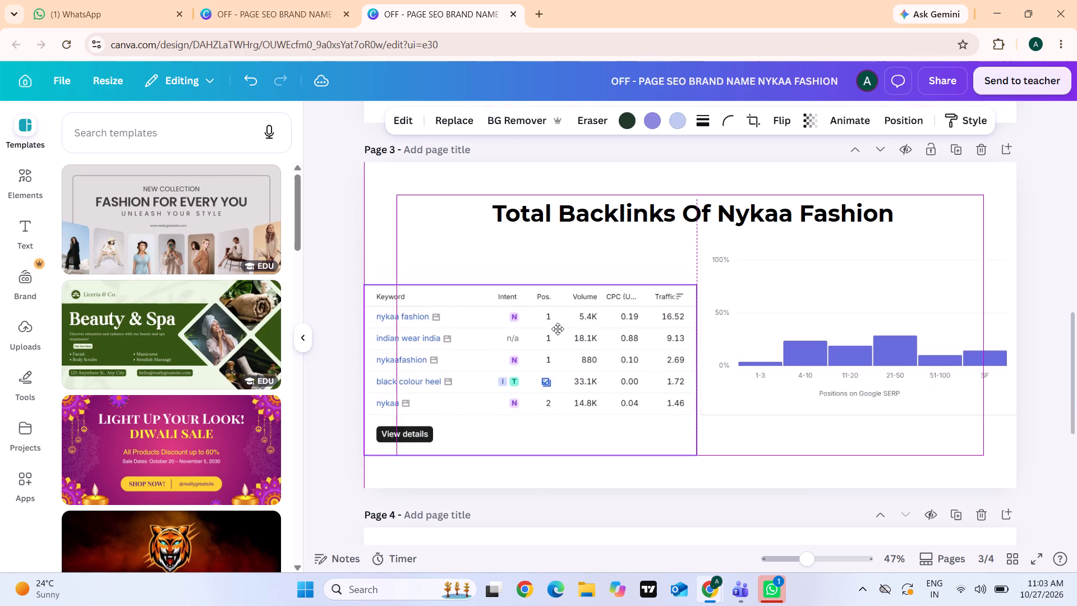
drag(558, 329, 557, 327)
Move the bar chart down beside the lowered keyword table, keeping it flush with page 3's right edge.
drag(790, 323, 789, 350)
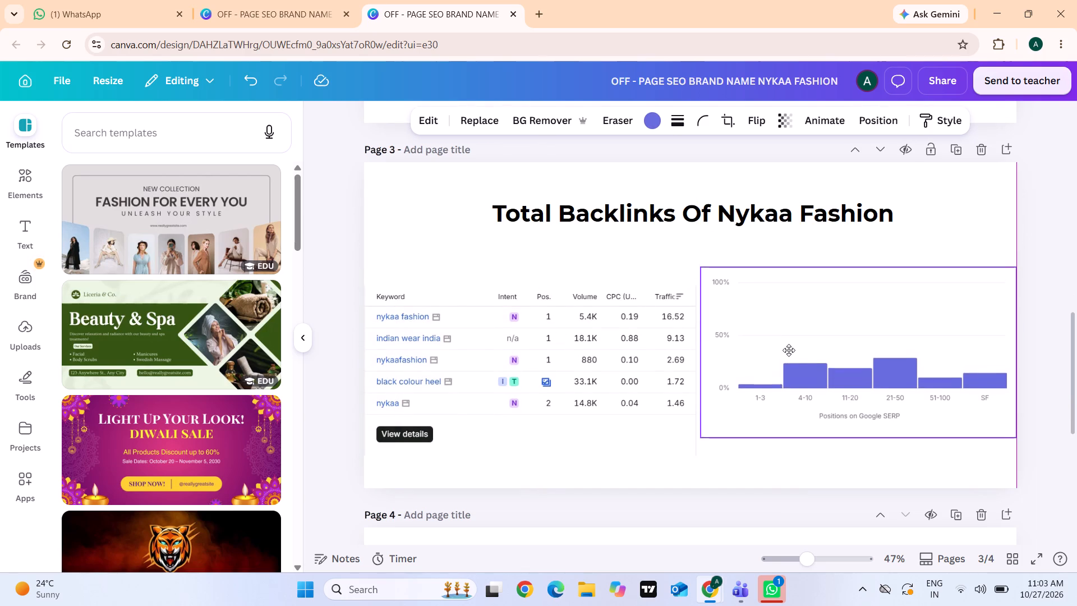
drag(789, 350, 845, 362)
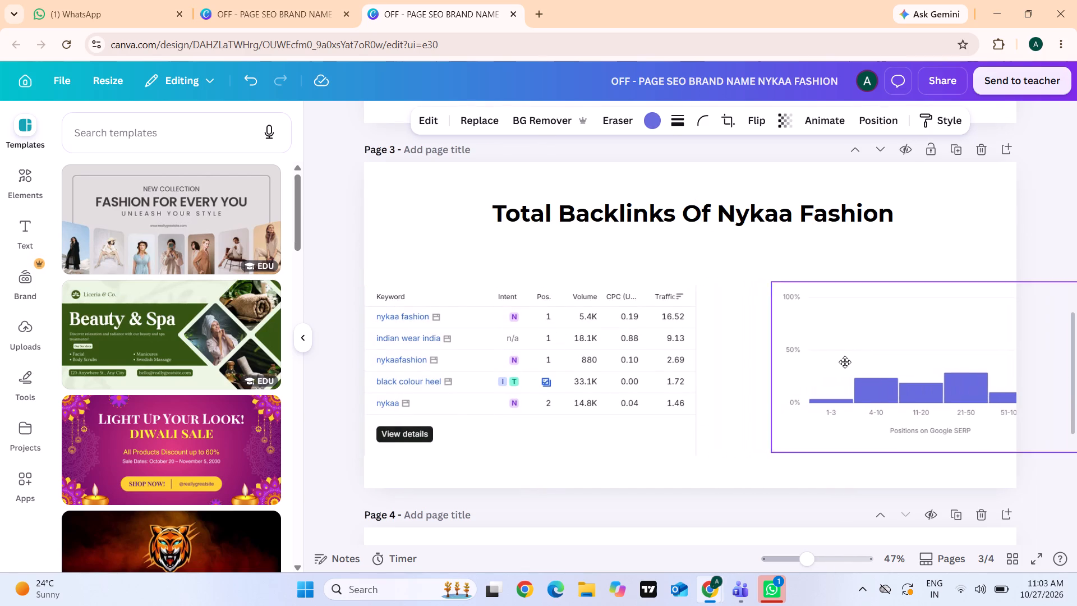
drag(845, 362, 797, 359)
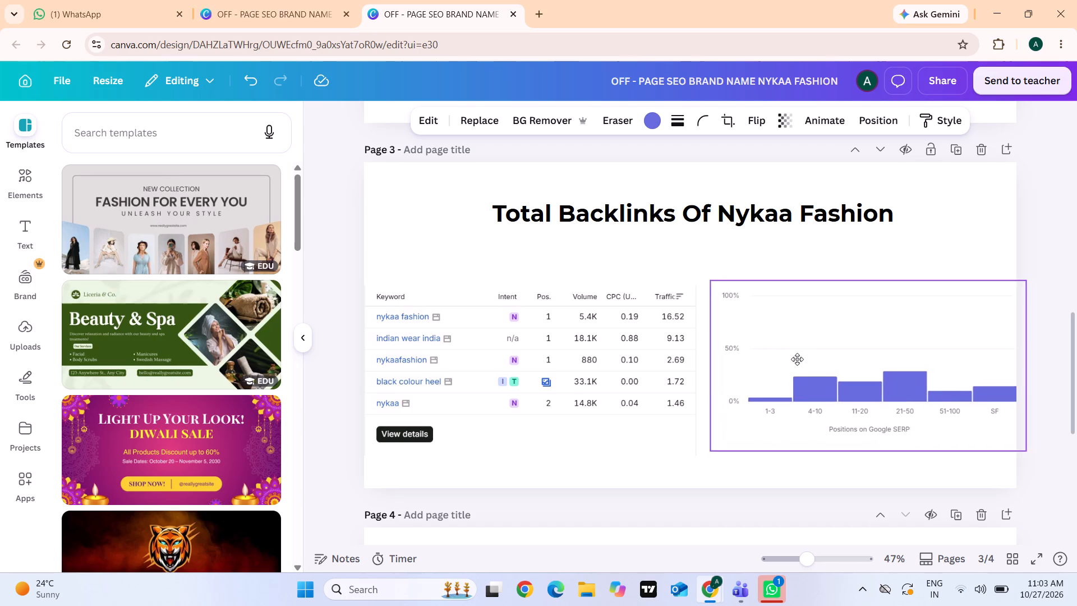
drag(797, 359, 792, 360)
Nudge the bar chart vertically in small increments until it lines up with the keyword table.
key(Down)
key(Down)
key(Down)
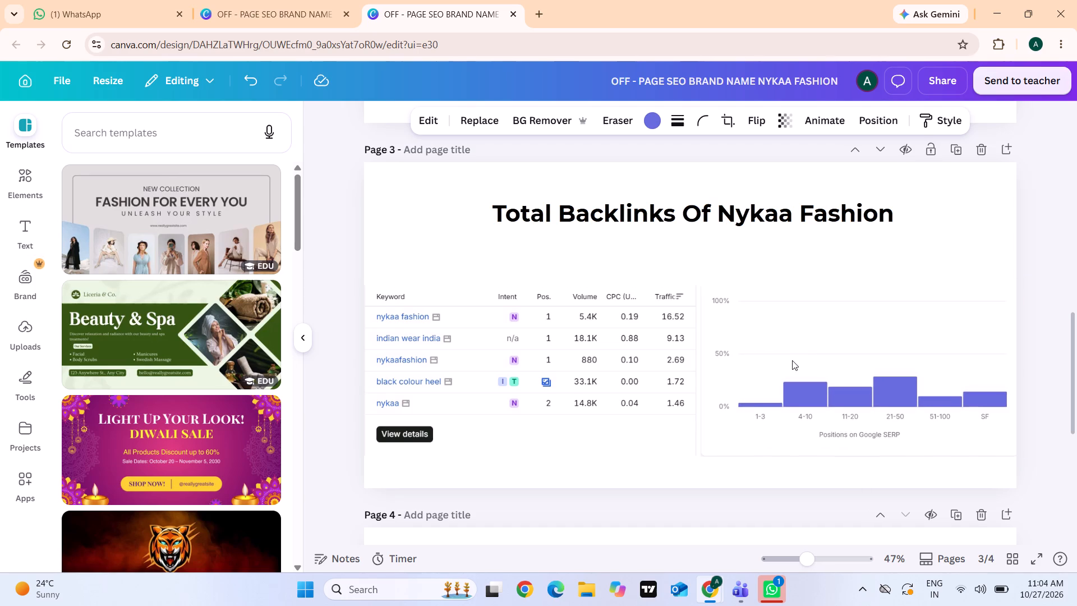
key(Down)
key(Down)
key(Down)
key(Down)
key(Down)
key(Down)
key(Down)
key(Down)
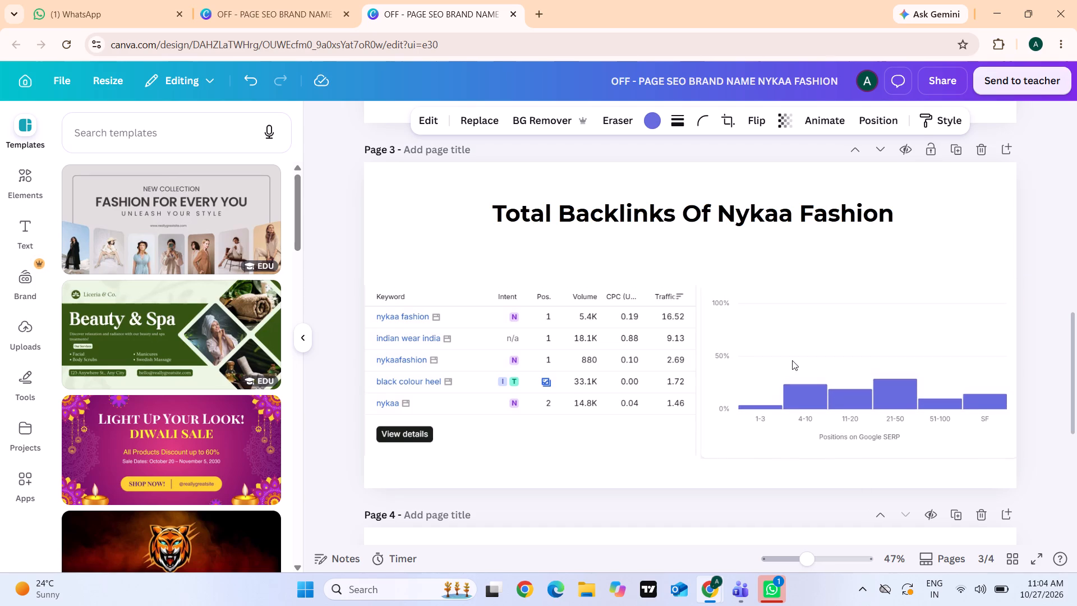
key(Up)
key(Up)
key(Up)
key(Up)
key(Up)
key(Up)
key(Up)
key(Up)
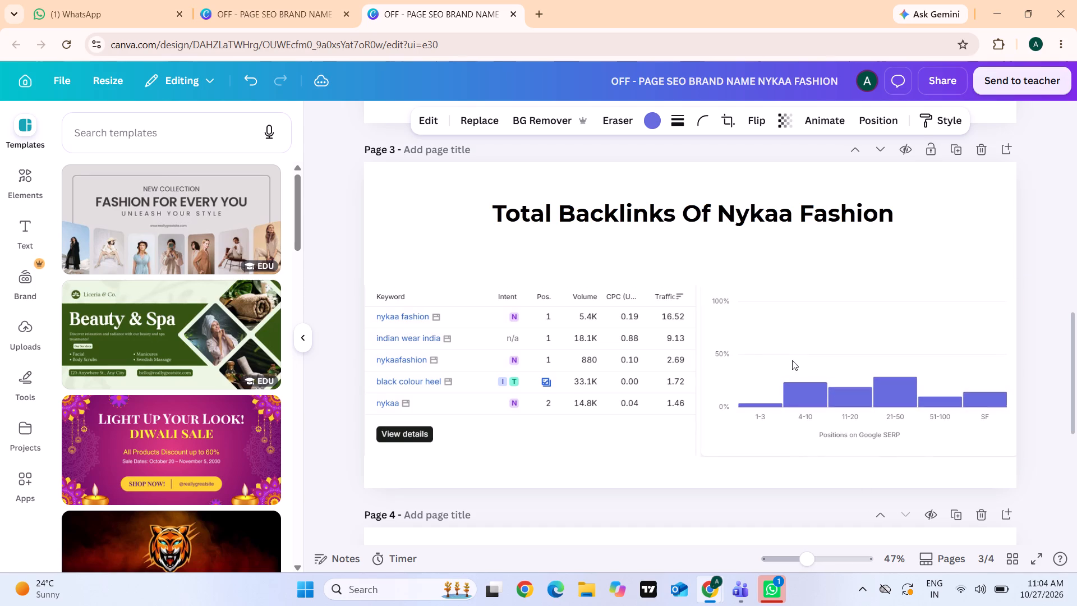
key(Down)
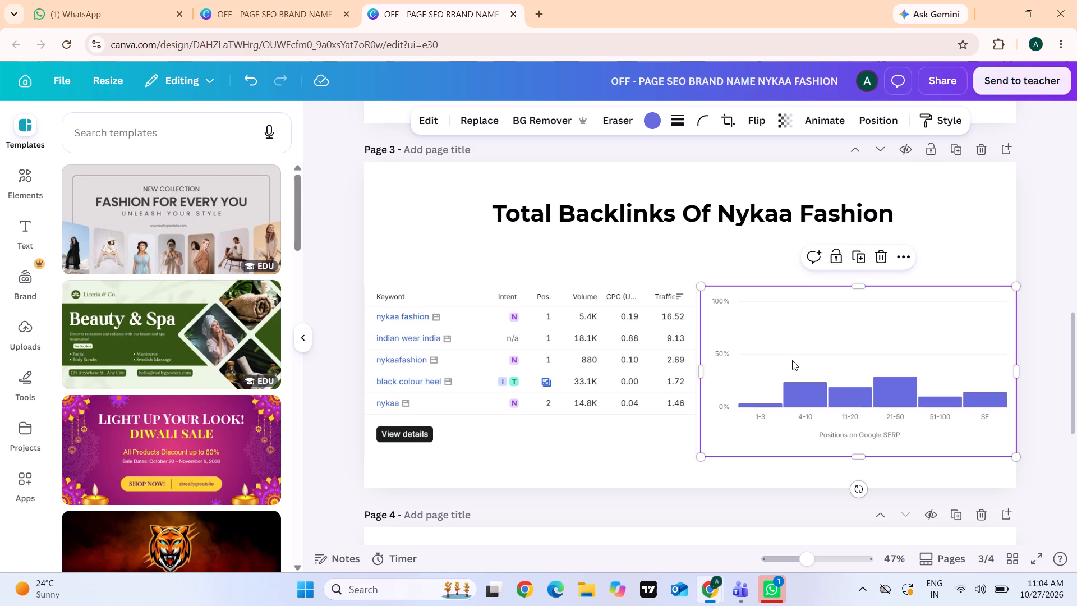
click(1053, 301)
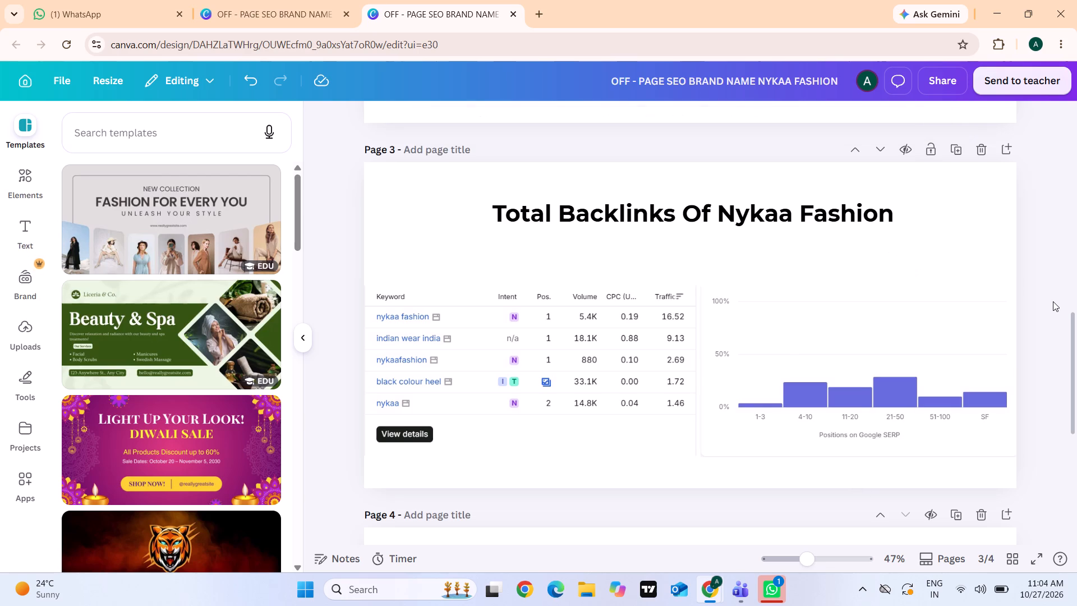
Move the page 3 title up near the page's top edge, keeping it centred on the keyword table's right edge.
drag(745, 212, 744, 201)
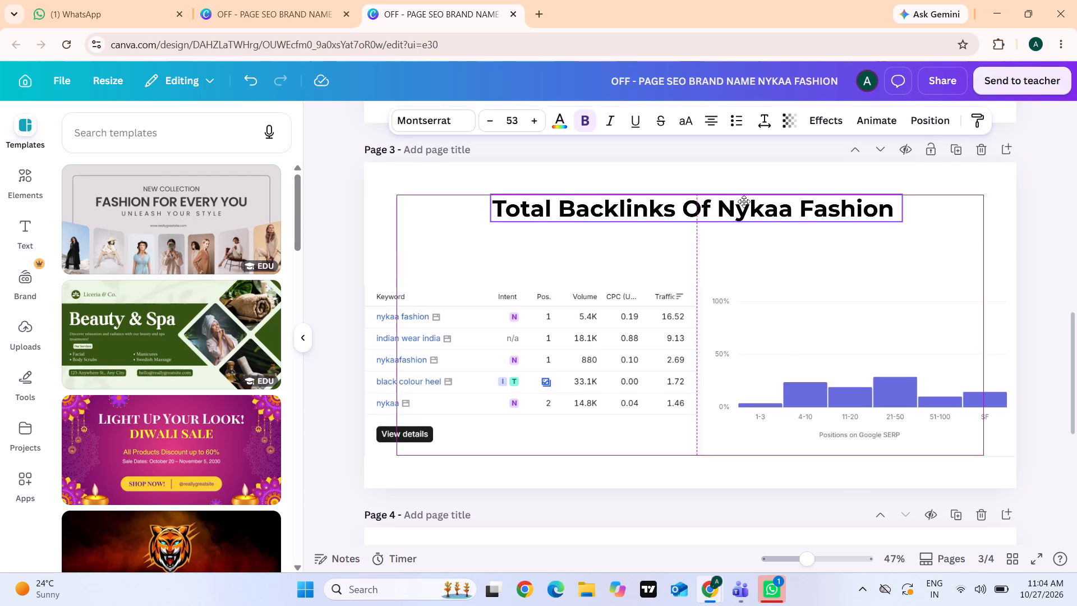
drag(744, 201, 740, 192)
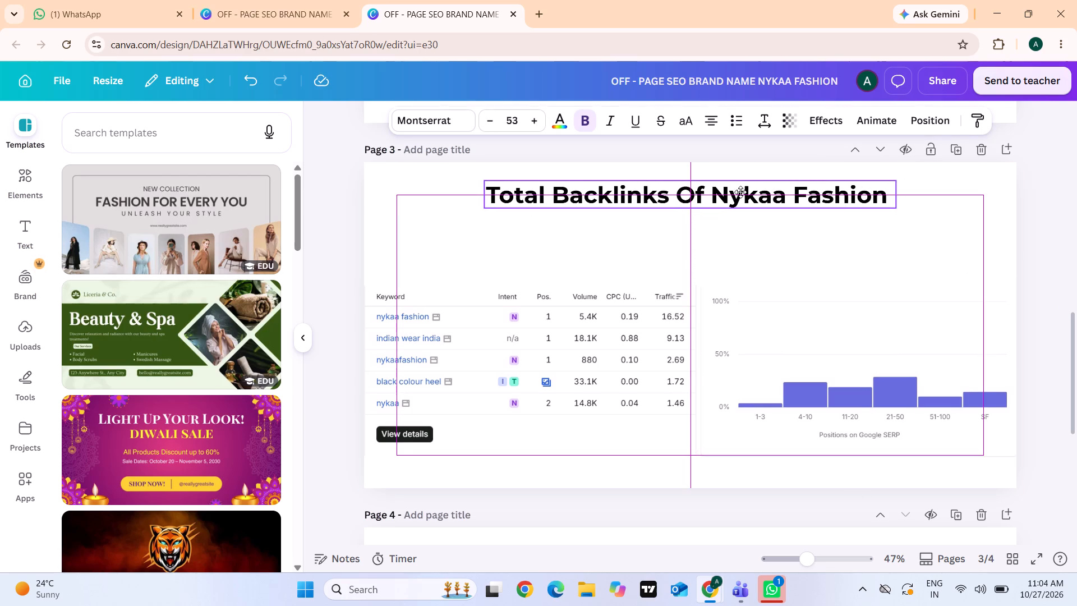
drag(740, 192, 743, 191)
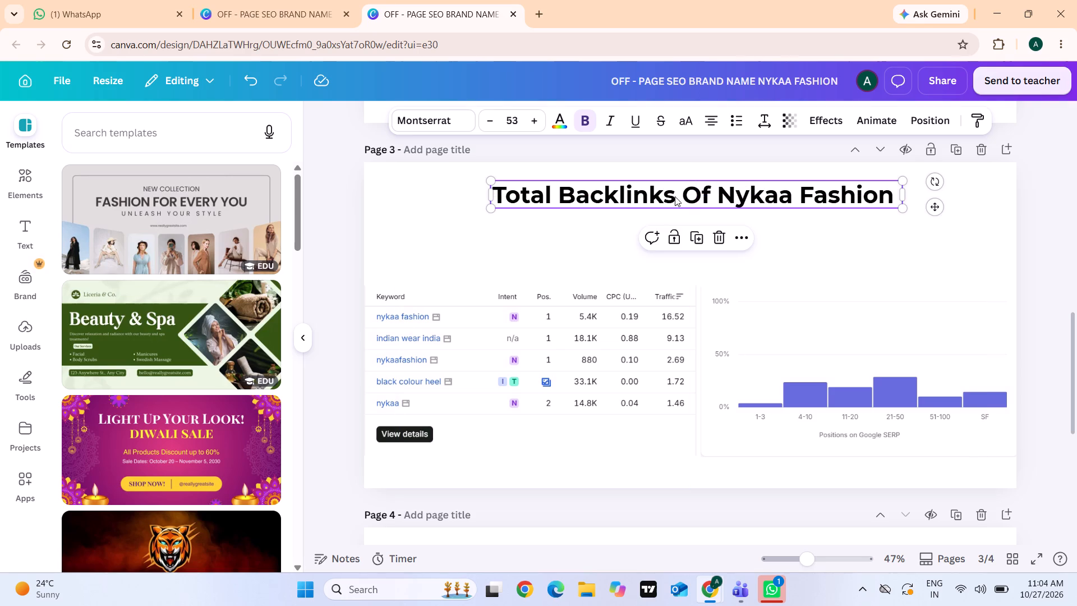
click(547, 233)
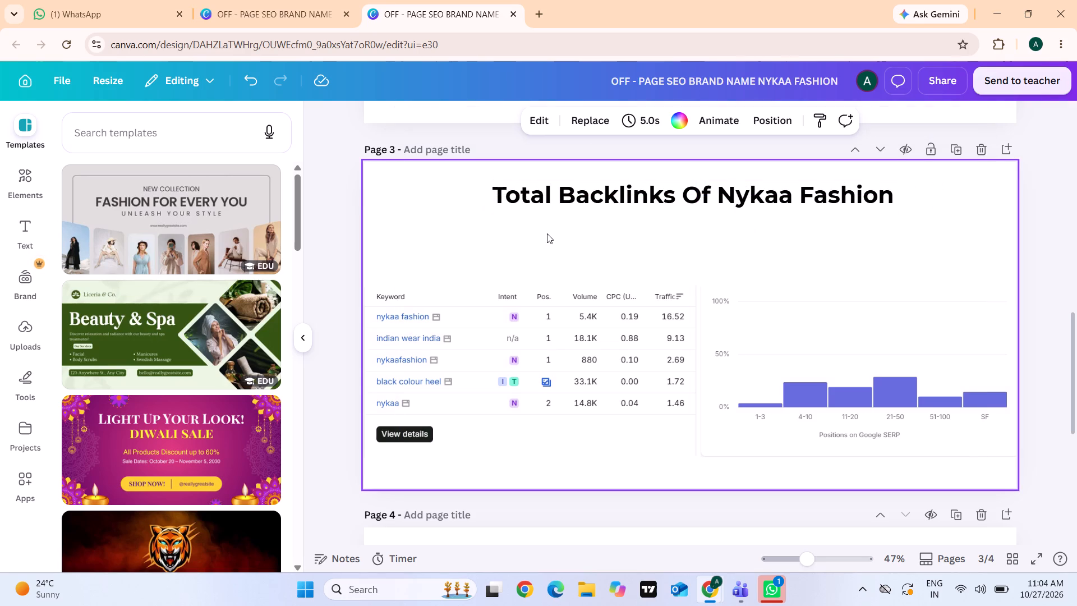
Add a subheading text box to page 3 of the Nykaa design containing only "&".
click(31, 218)
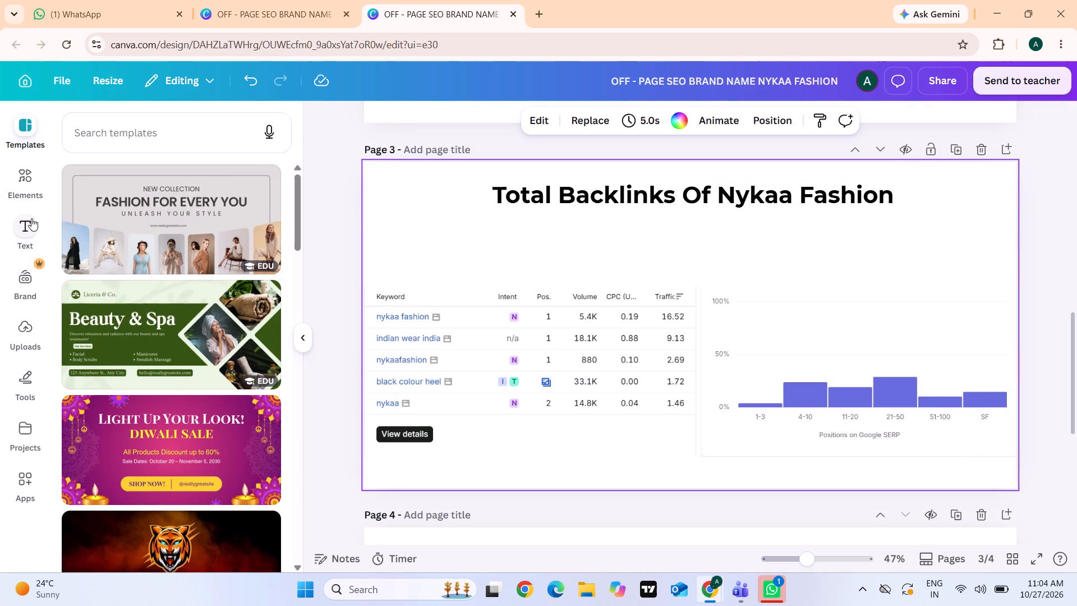
click(207, 369)
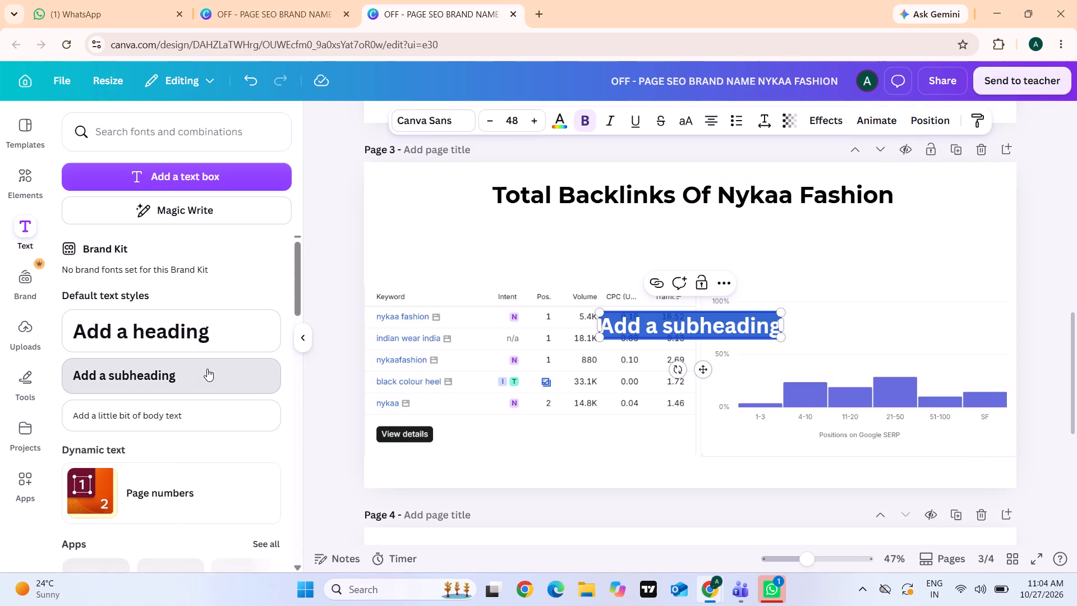
key(BackSpace)
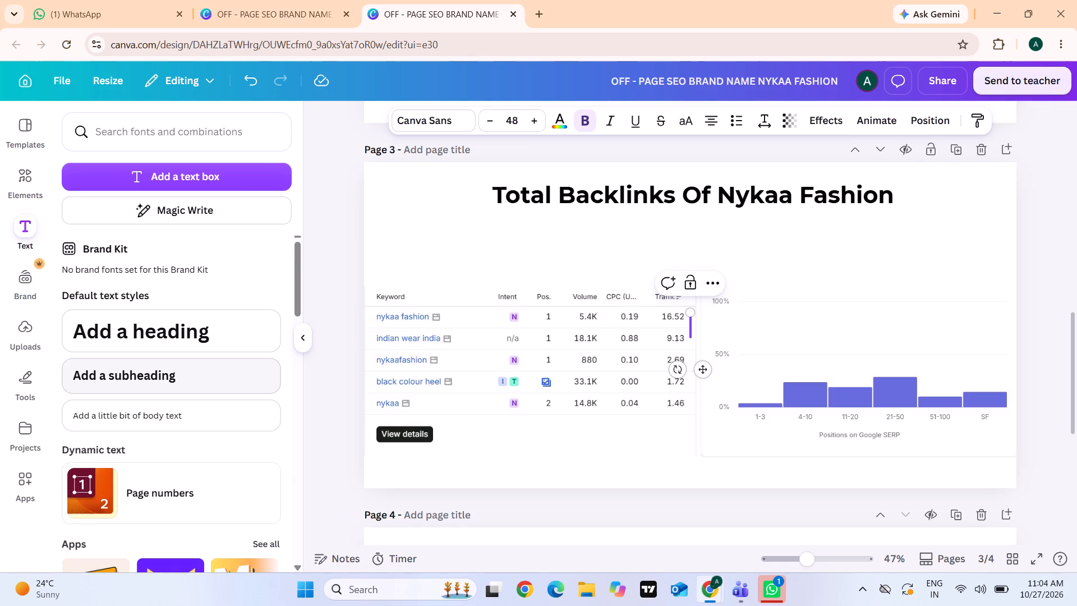
key(shift+ampersand)
Set the "&" text to font size 55 and change its font to Montserrat.
click(523, 119)
triple_click(523, 119)
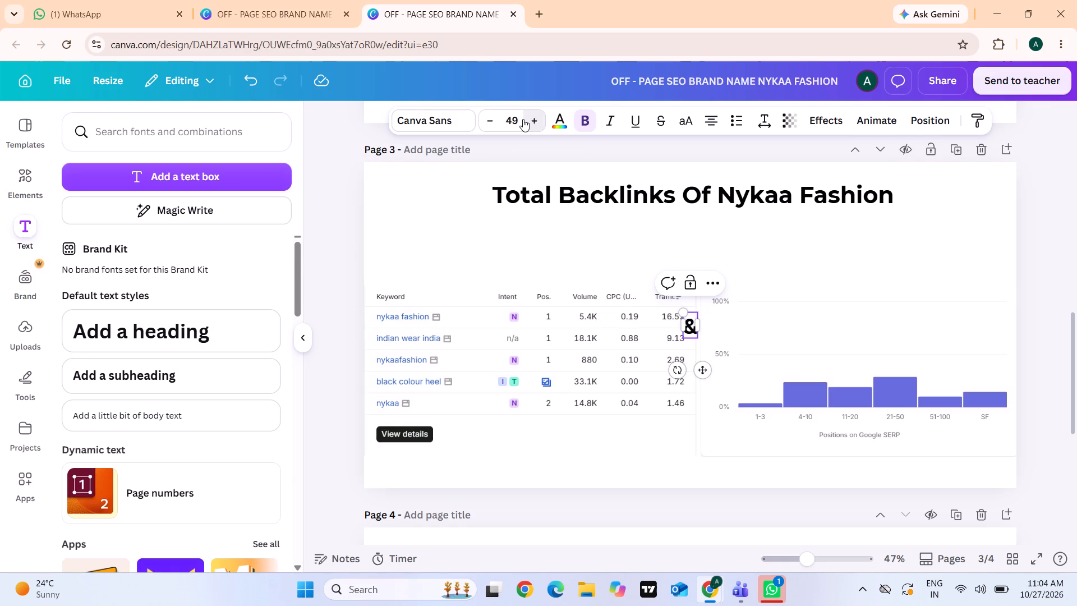
triple_click(523, 119)
triple_click(523, 119)
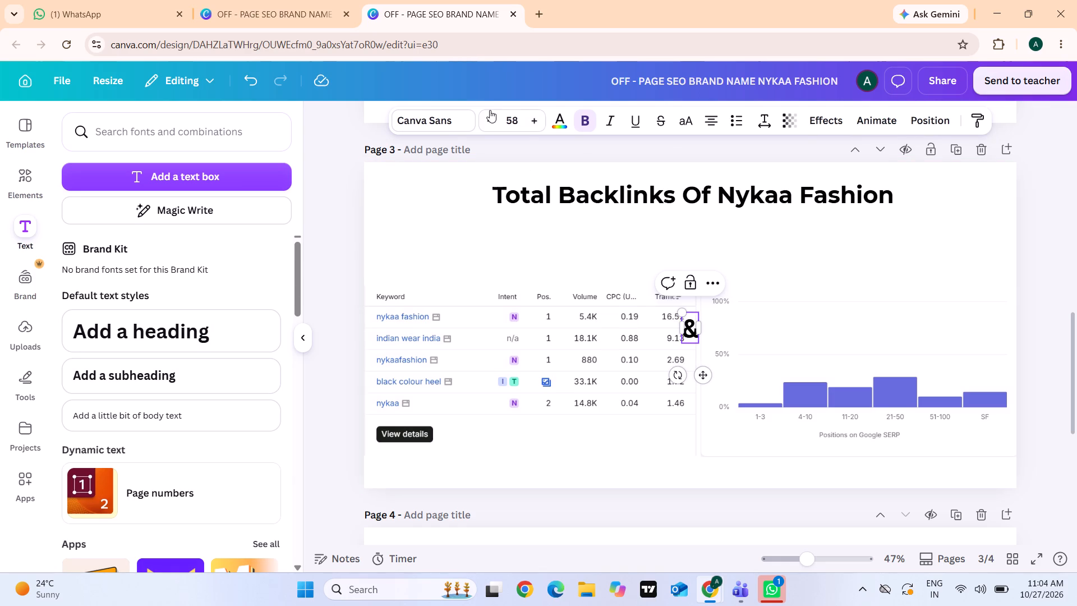
triple_click(489, 114)
click(489, 114)
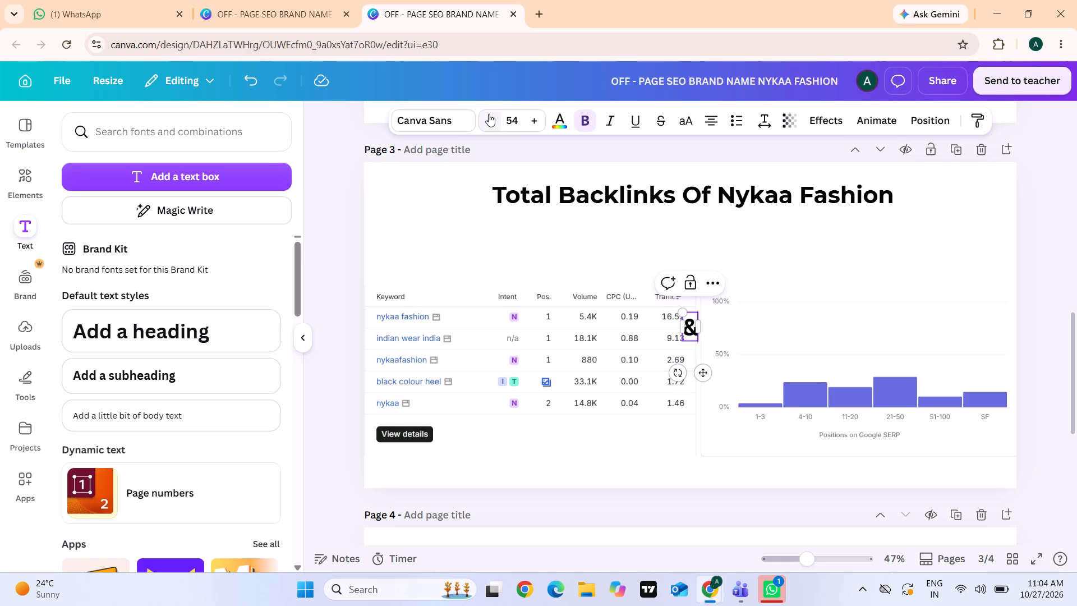
click(539, 118)
click(449, 118)
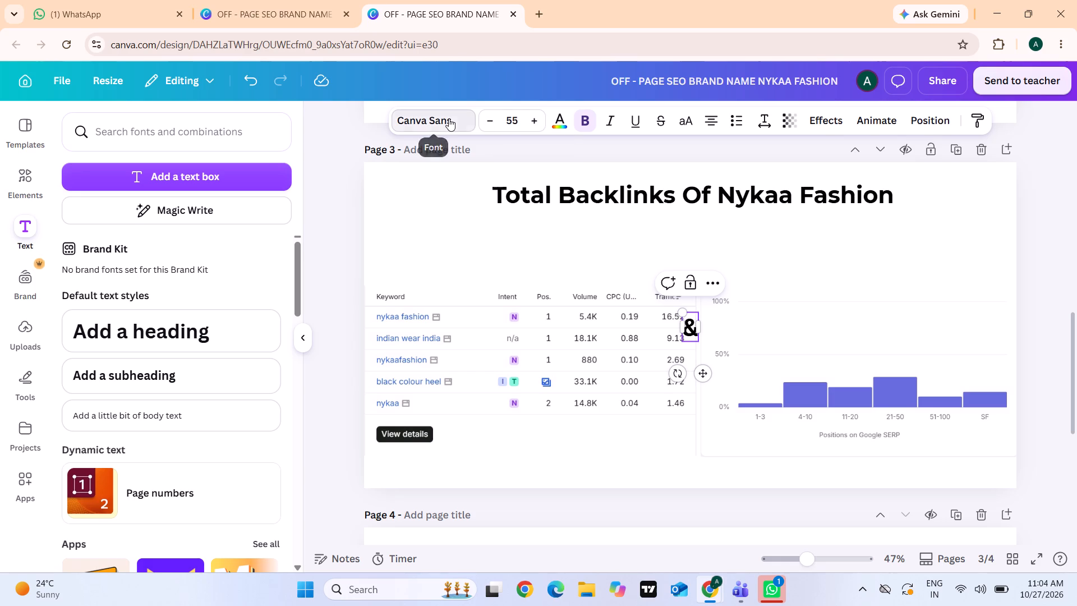
click(165, 339)
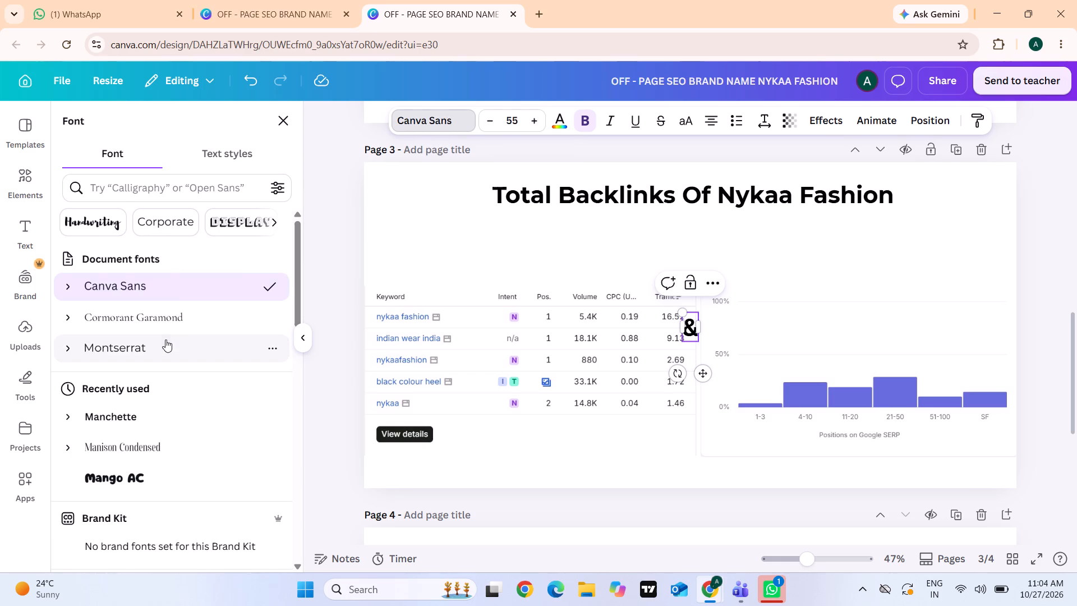
click(486, 222)
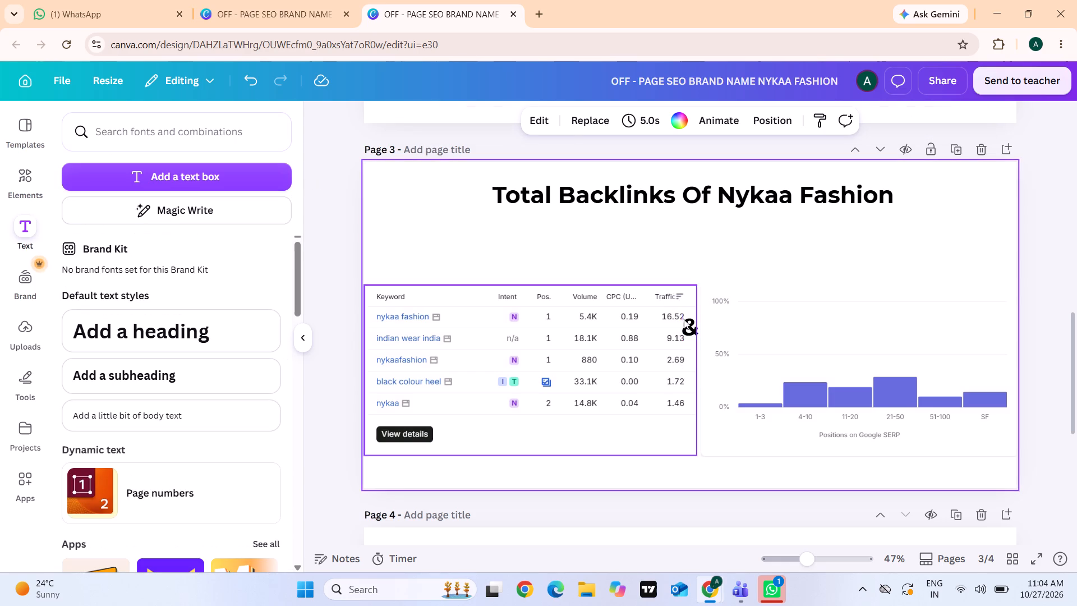
drag(684, 327, 681, 221)
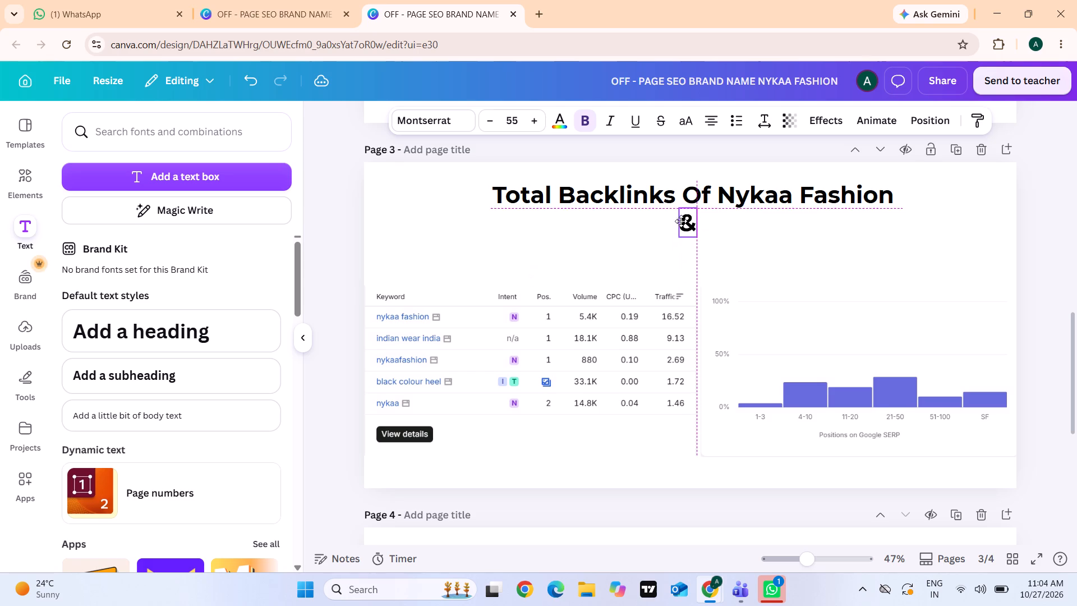
drag(681, 221, 691, 223)
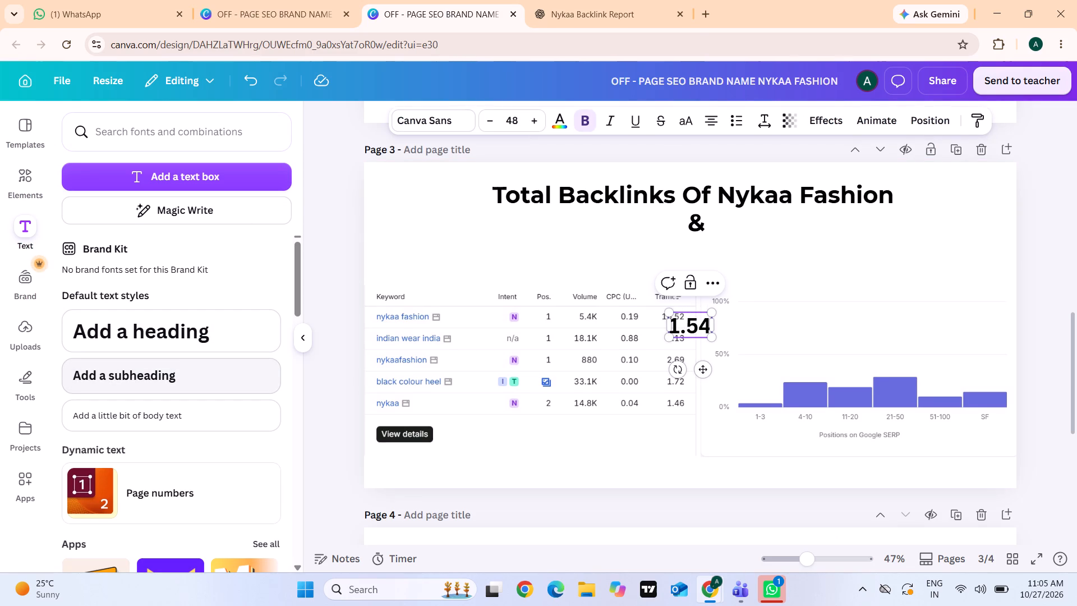
key(space)
text(LAK)
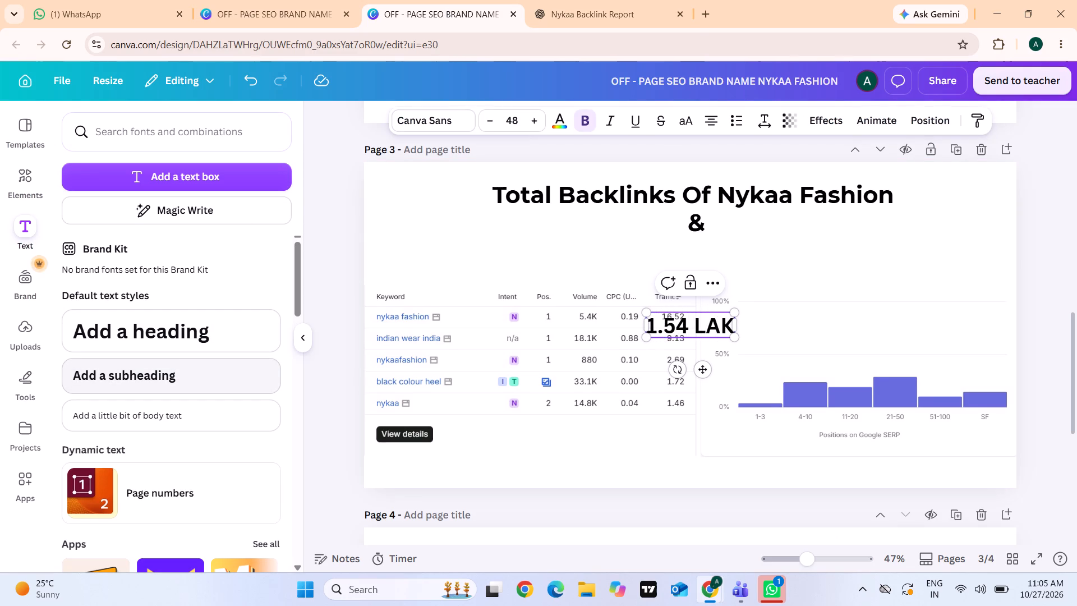
text(H)
key(space)
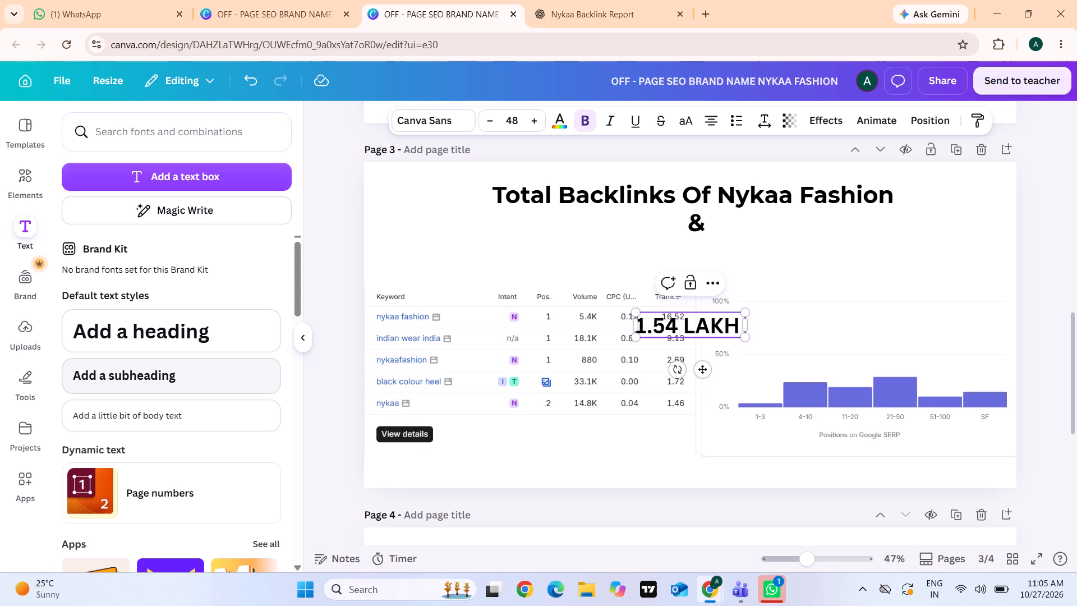
text(BACKLINKS)
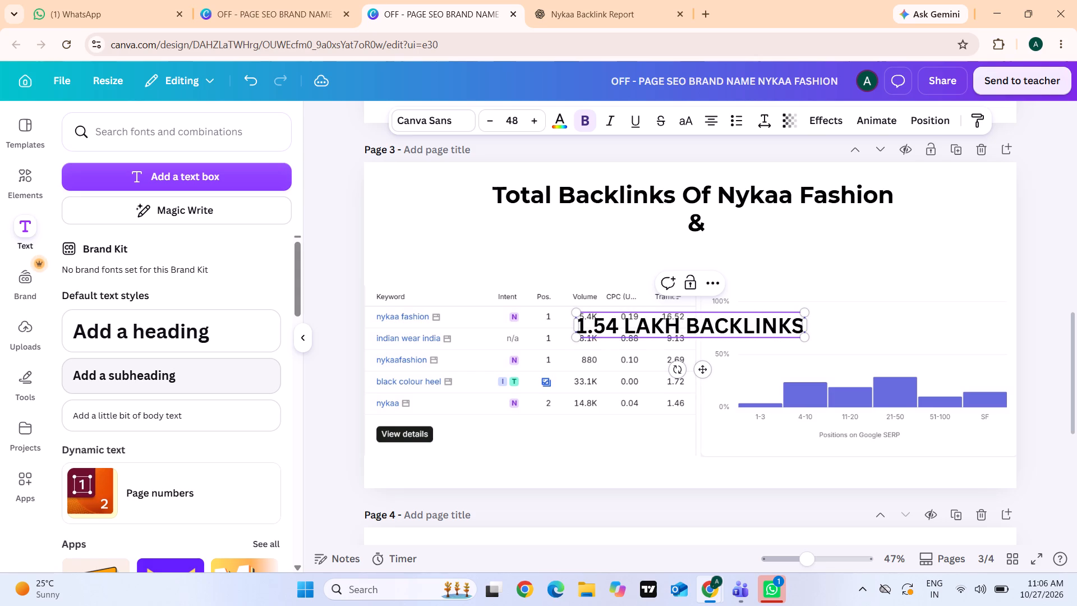
key(space)
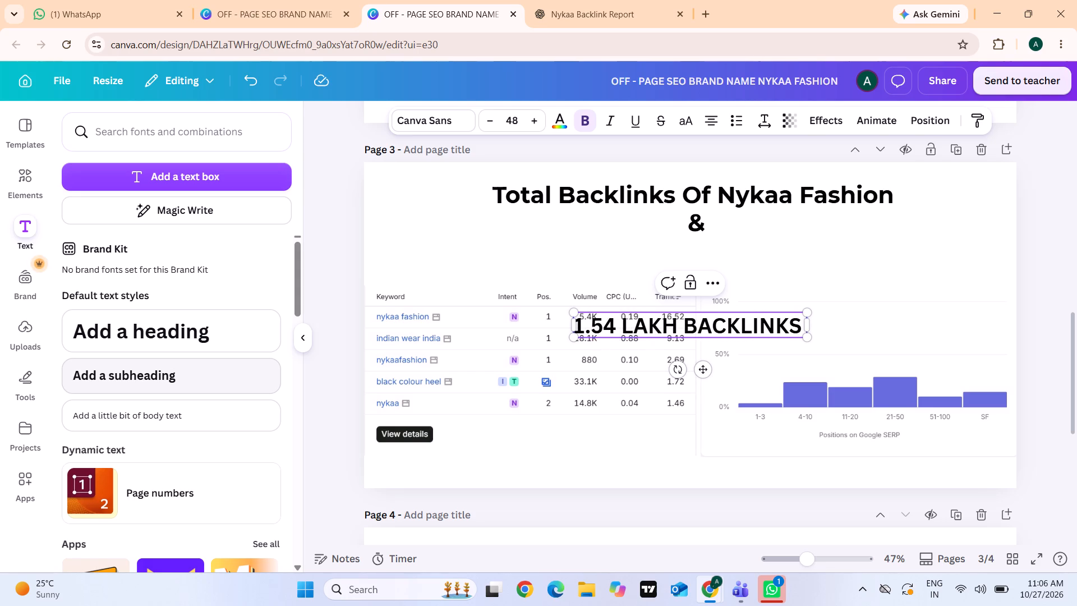
text(OF NYT)
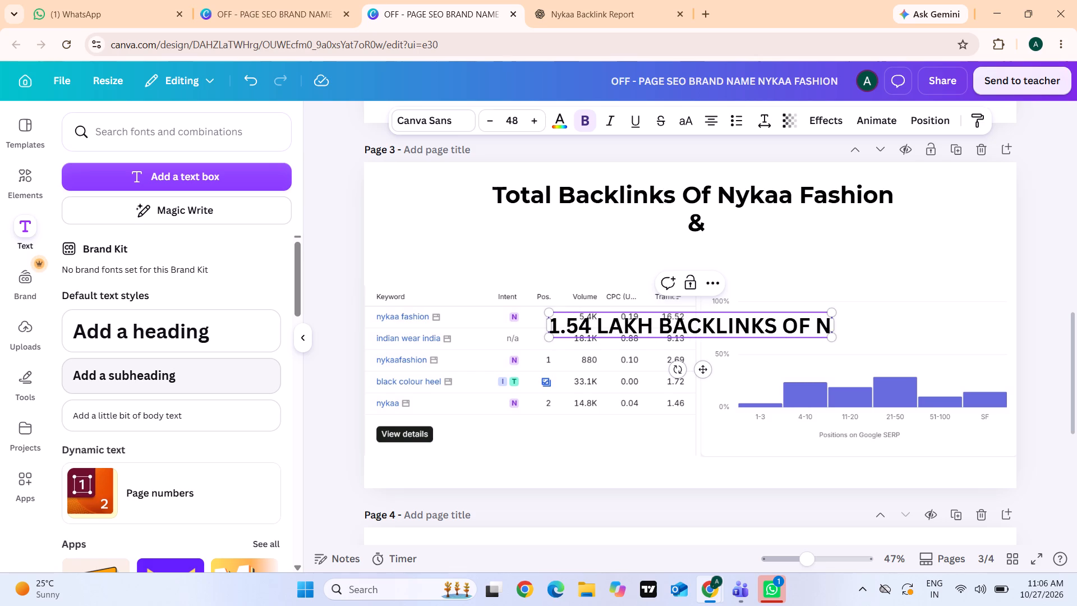
key(BackSpace)
text(YKAA)
key(space)
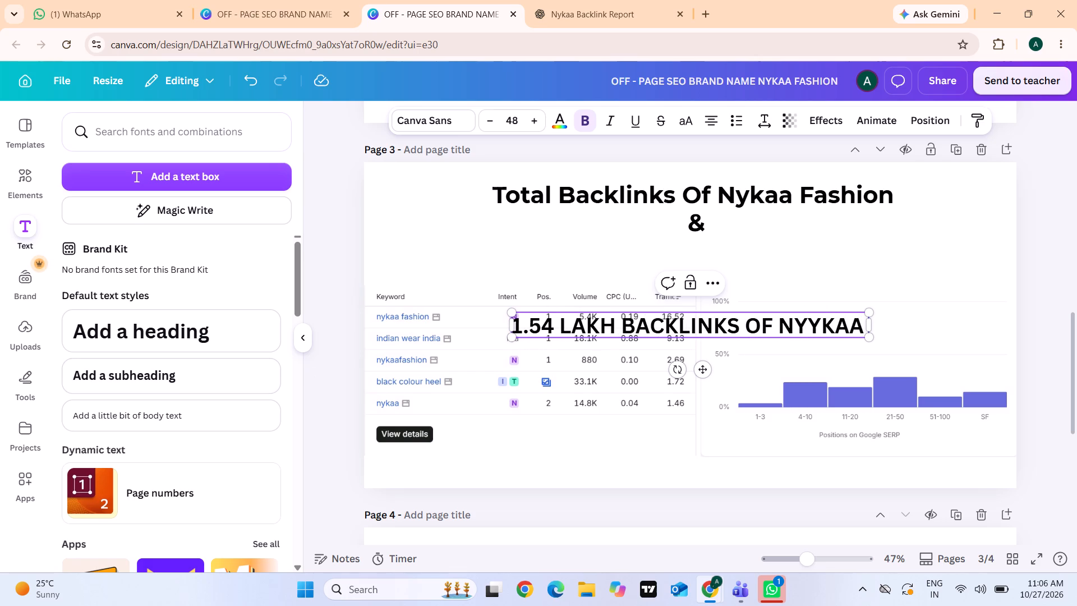
click(827, 328)
key(BackSpace)
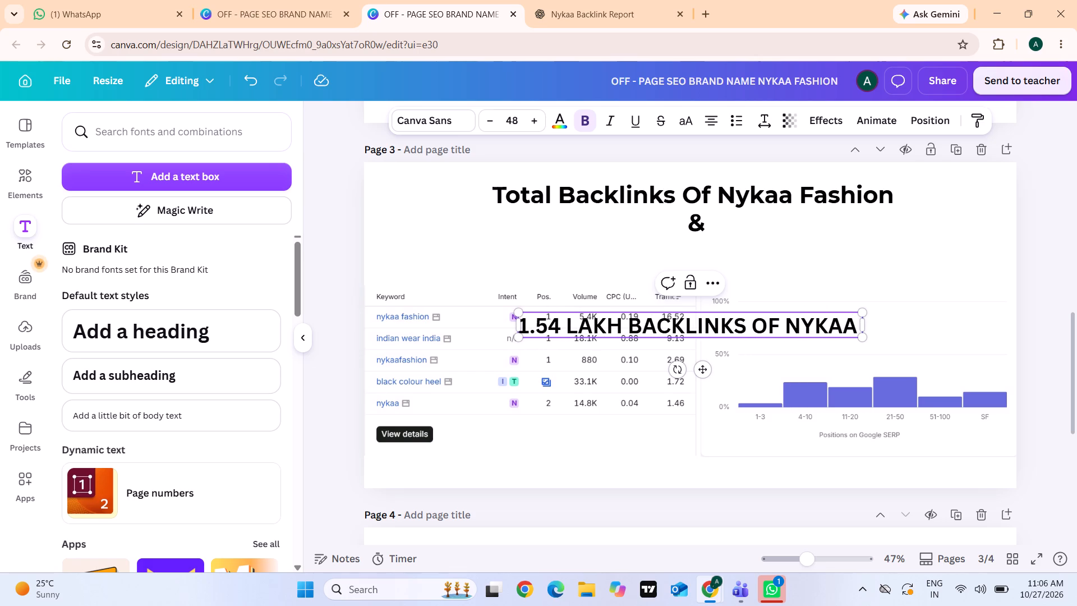
Extend the new page 3 subheading with the word "FASHION", so it reads "1.54 LAKH BACKLINKS OF NYKAA FASHION".
click(854, 330)
key(space)
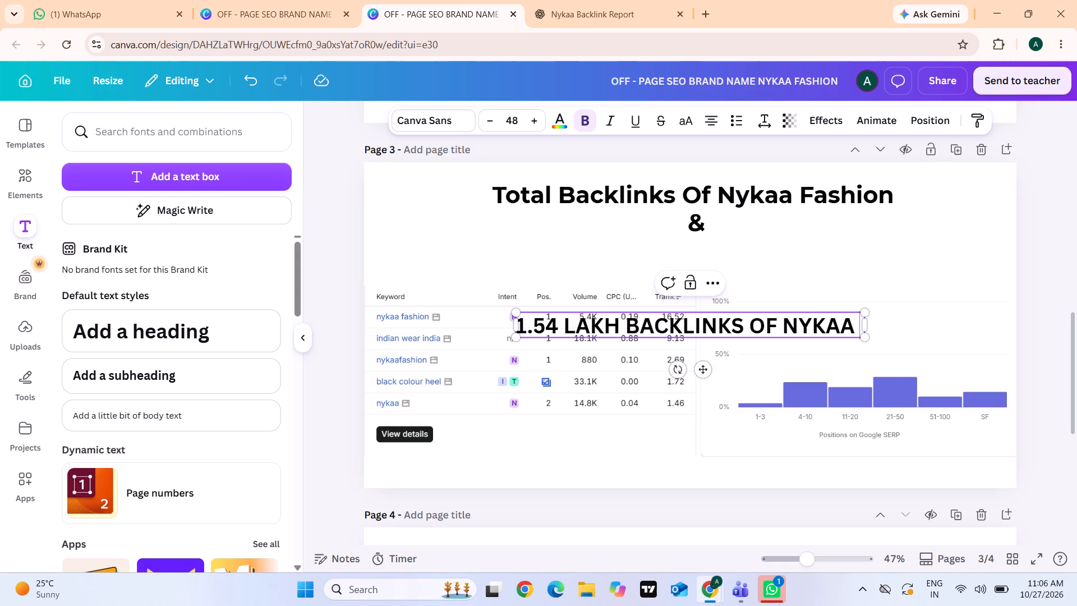
text(FASHJION)
key(space)
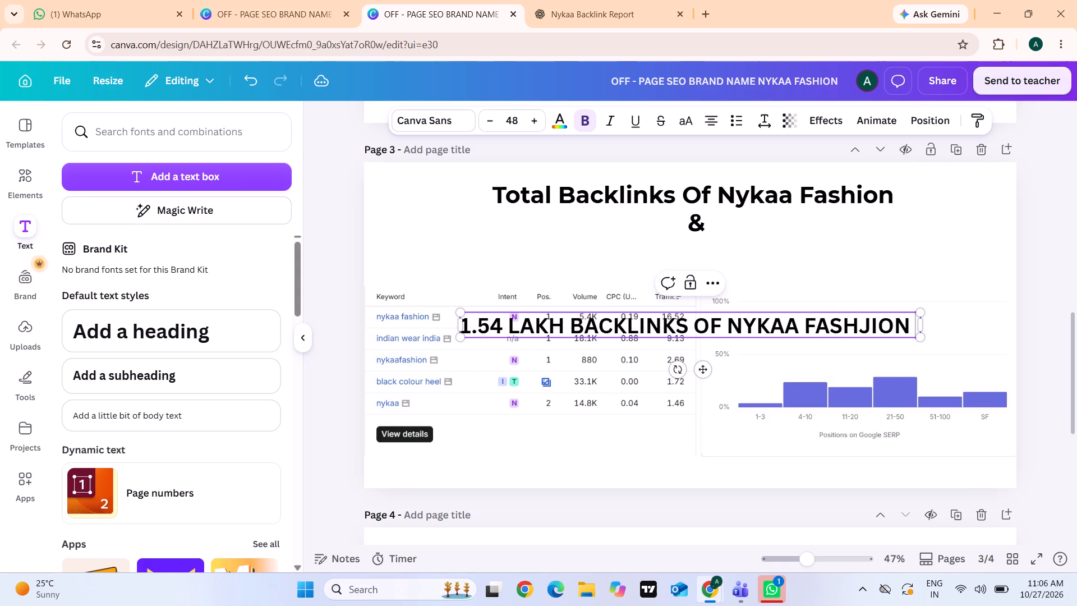
click(854, 330)
key(BackSpace)
key(BackSpace)
key(BackSpace)
key(BackSpace)
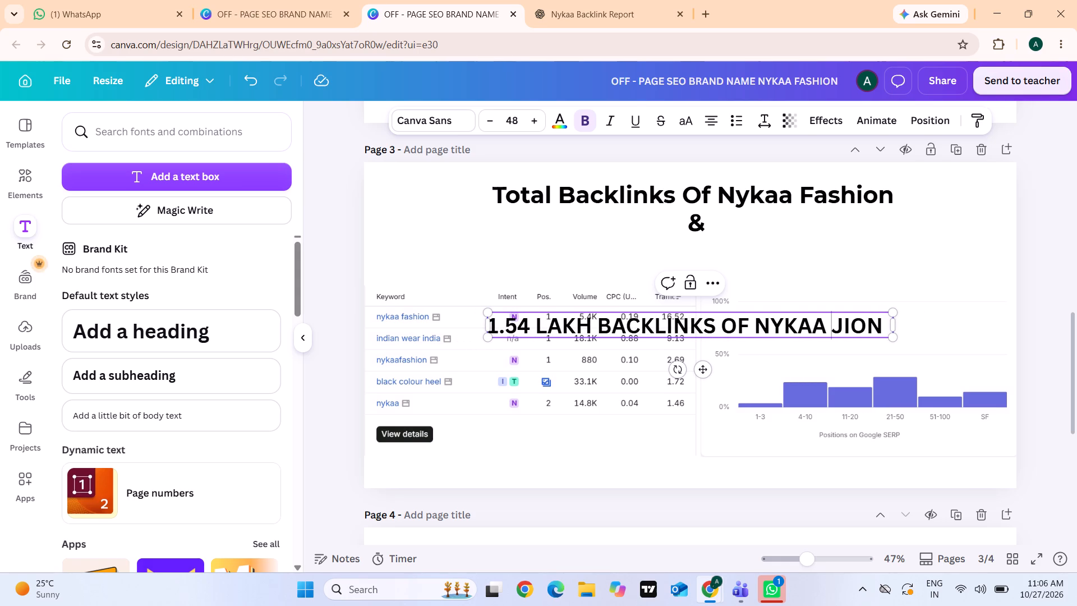
click(861, 330)
key(BackSpace)
key(BackSpace)
key(BackSpace)
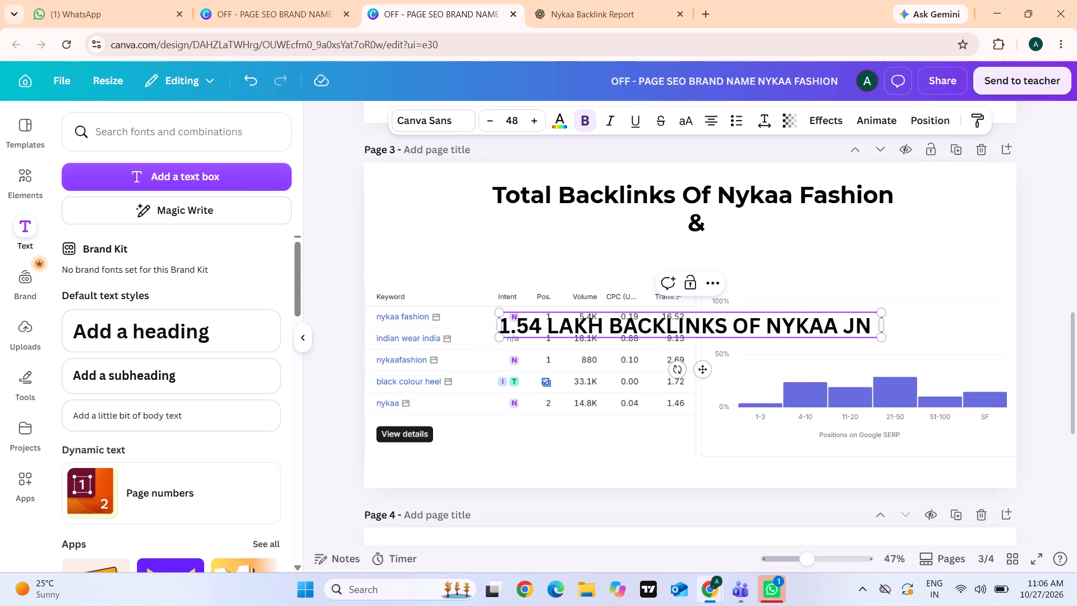
text(FASJ)
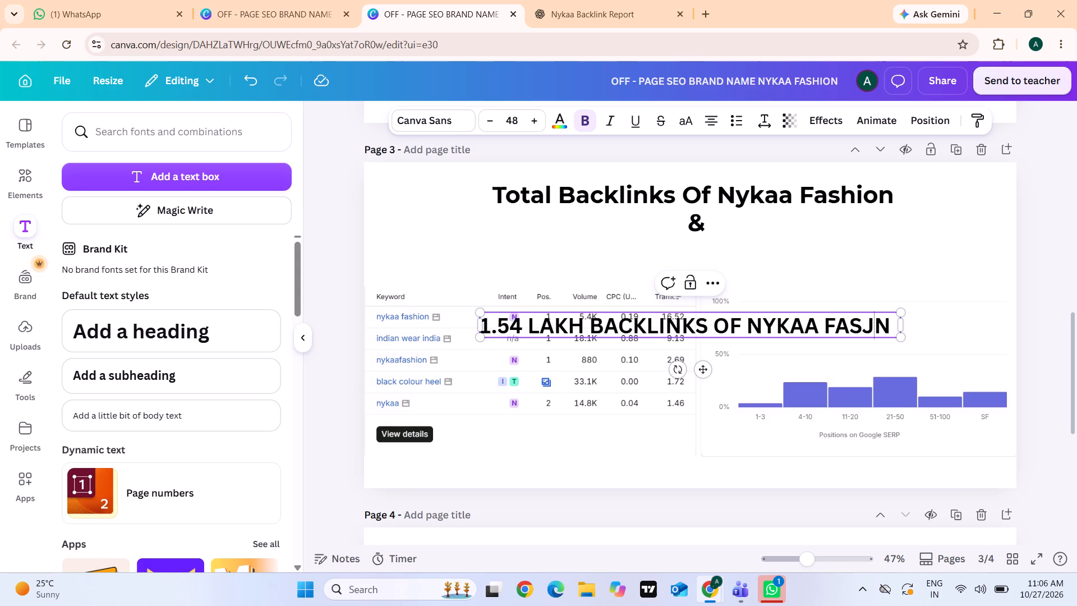
key(BackSpace)
text(HI)
key(o)
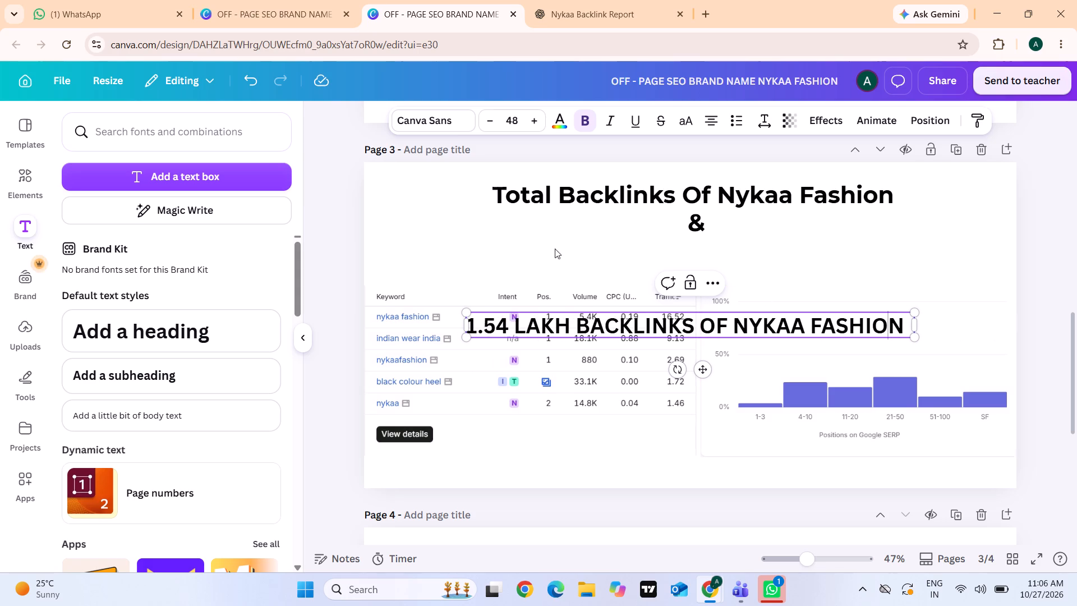
Set the "Total Backlinks Of Nykaa Fashion" title to size 55 and widen its text box to fit one line.
drag(515, 108, 518, 114)
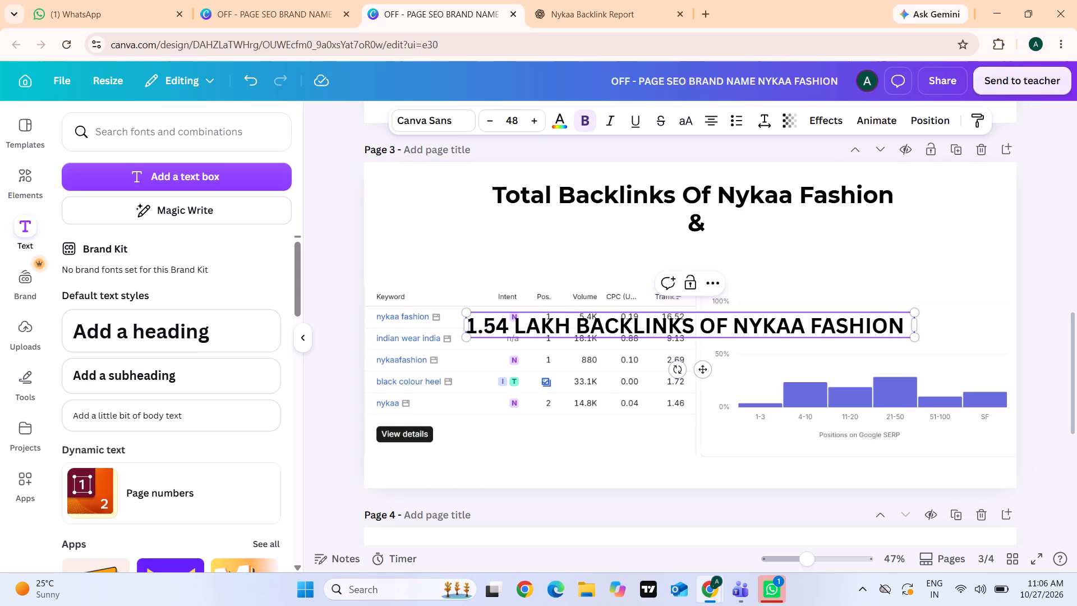
drag(518, 114, 543, 183)
click(543, 183)
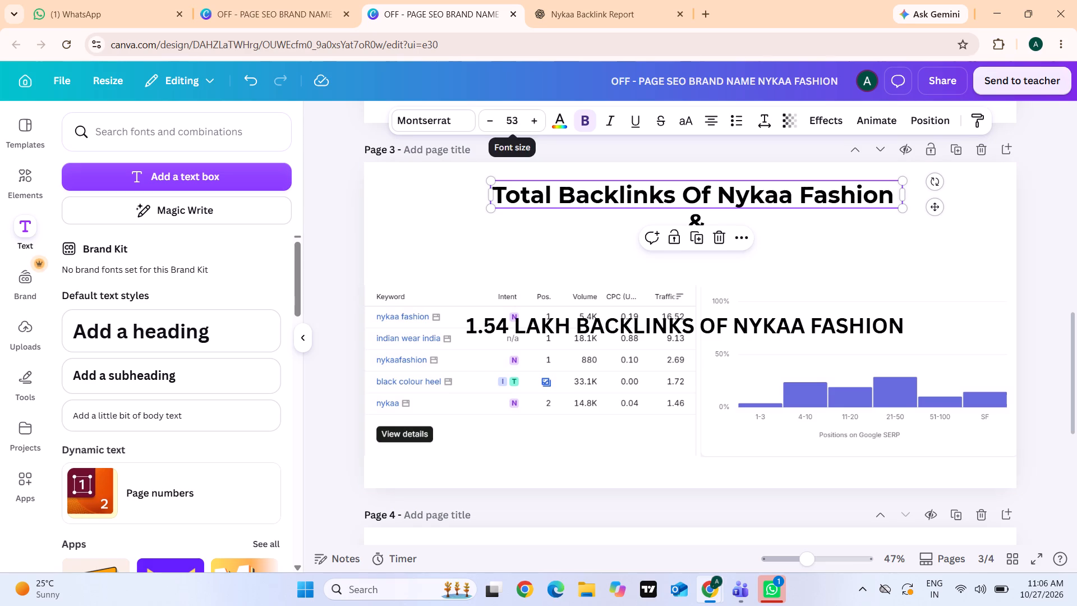
click(519, 124)
key(BackSpace)
text(55)
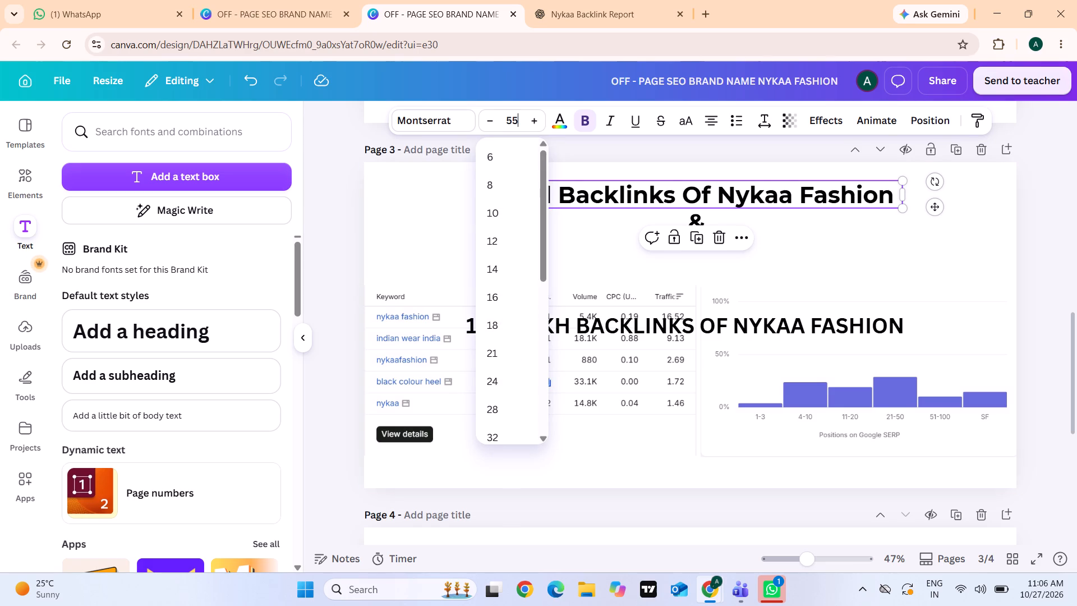
key(Return)
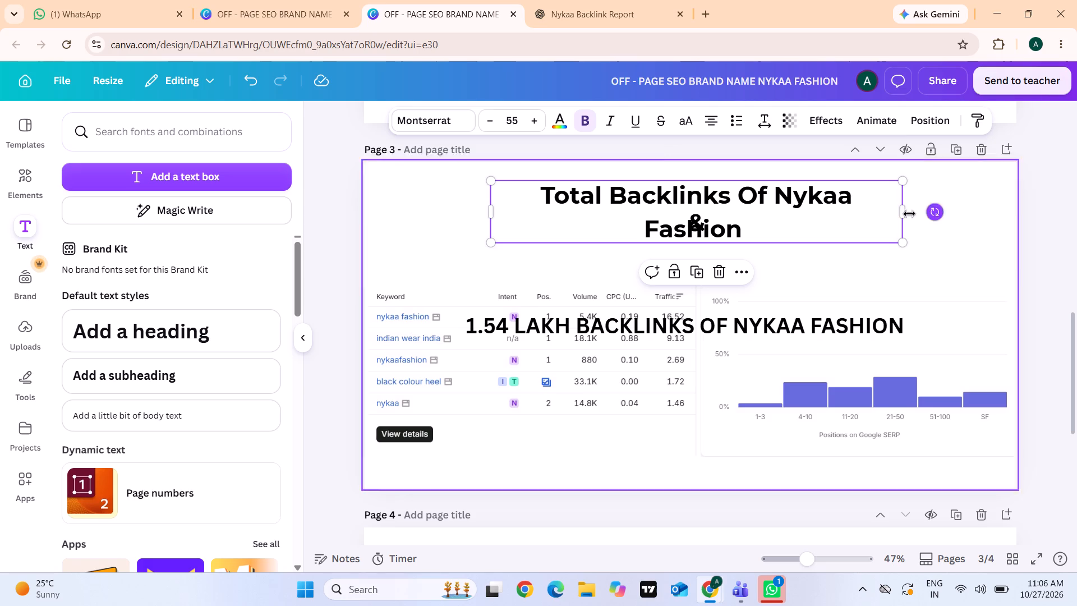
drag(909, 214, 932, 214)
Set the "1.54 LAKH BACKLINKS OF NYKAA FASHION" text to size 55 in the Montserrat font.
click(817, 328)
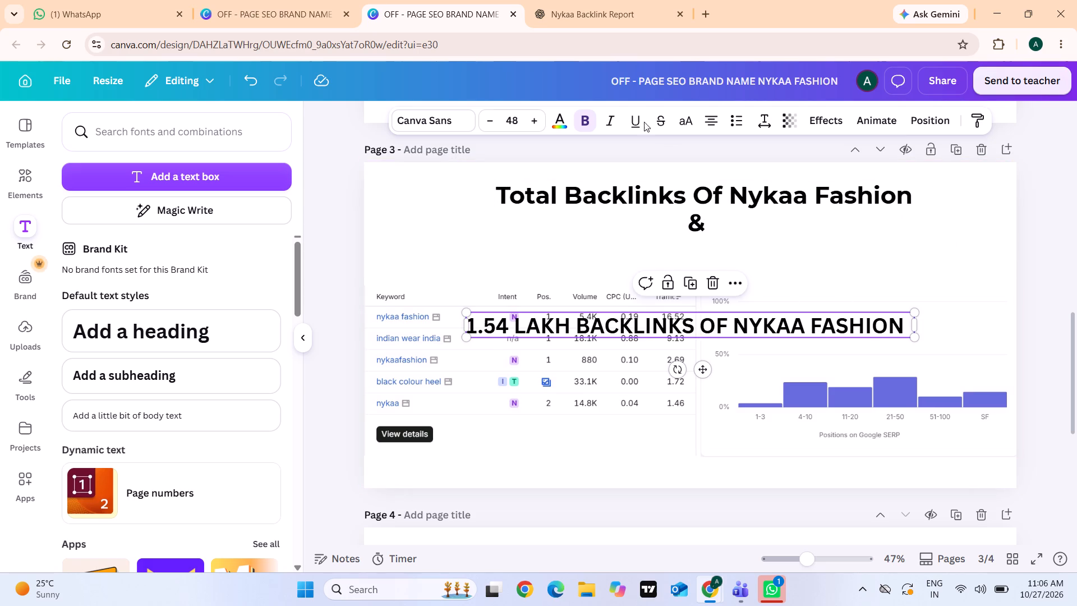
click(521, 123)
key(BackSpace)
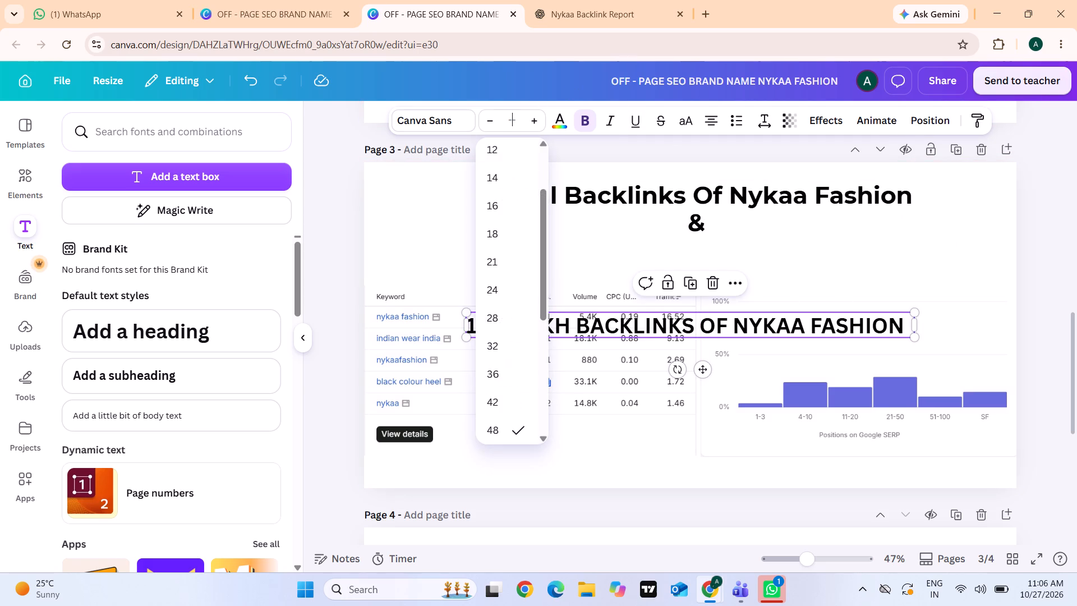
text(55)
key(Return)
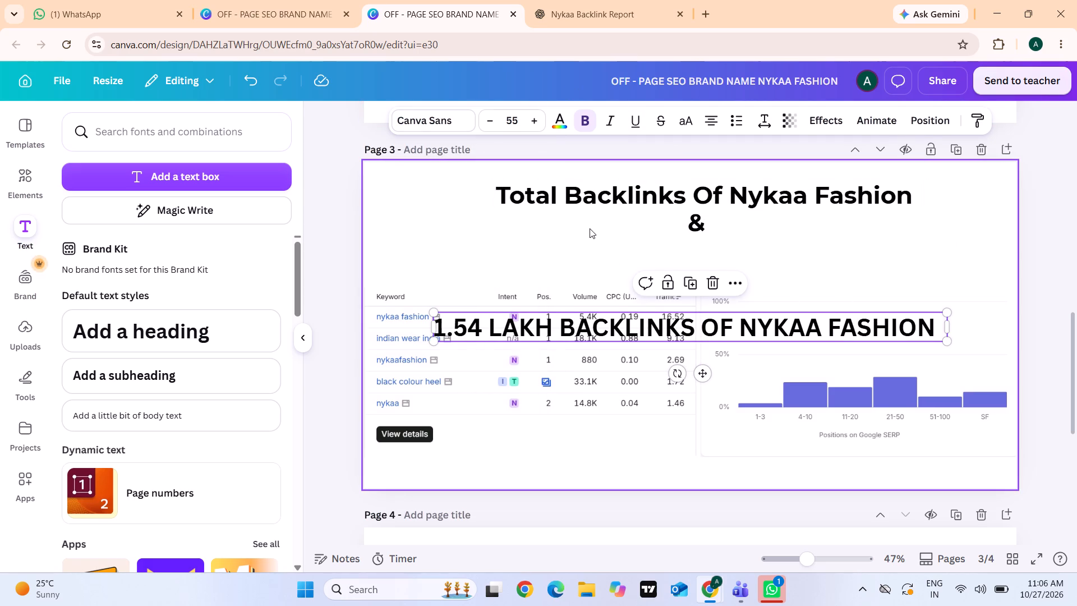
click(445, 109)
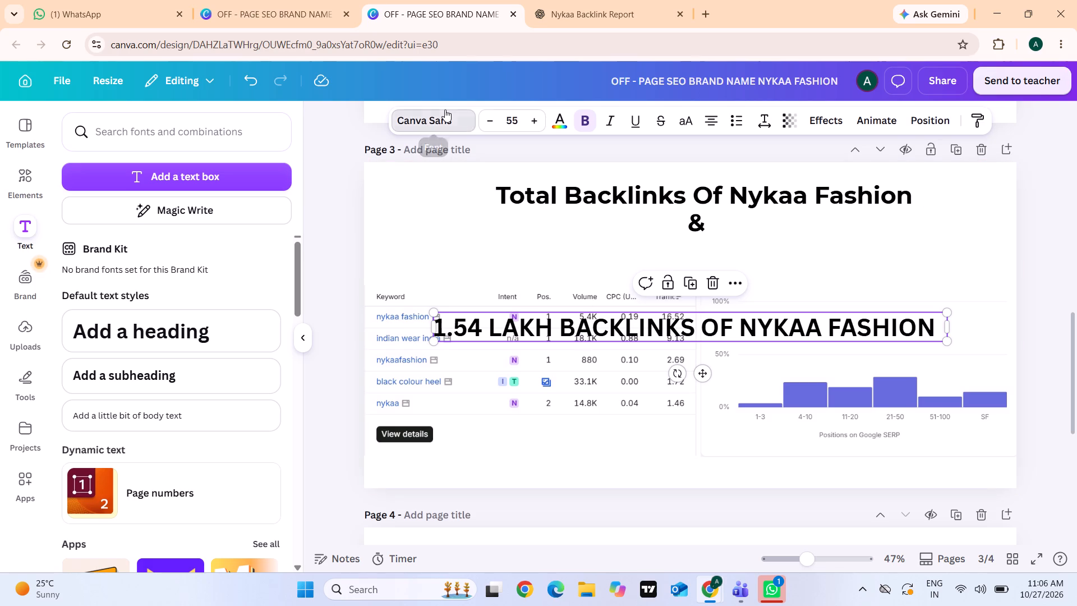
click(182, 343)
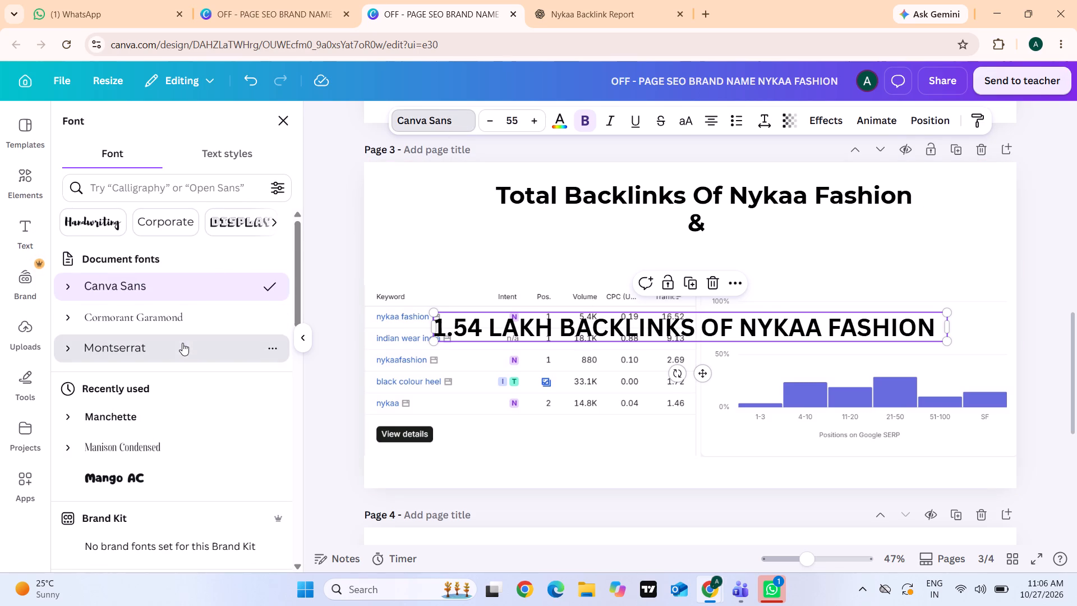
Move the "1.54 LAKH BACKLINKS OF NYKAA FASHION" line directly beneath the "&", roughly centred under the page 3 title.
drag(582, 332, 600, 273)
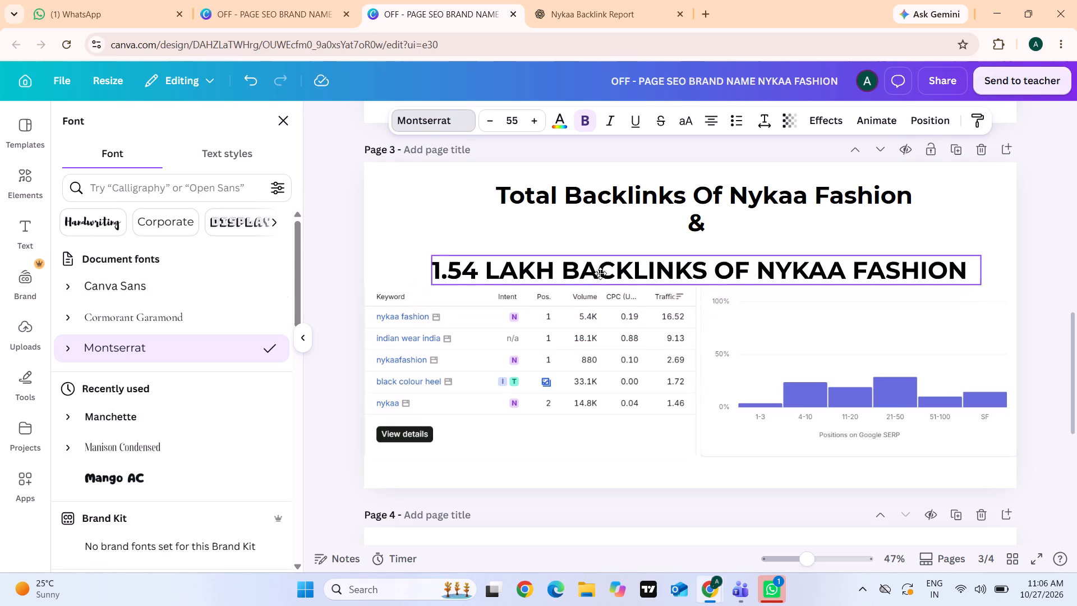
drag(600, 273, 604, 256)
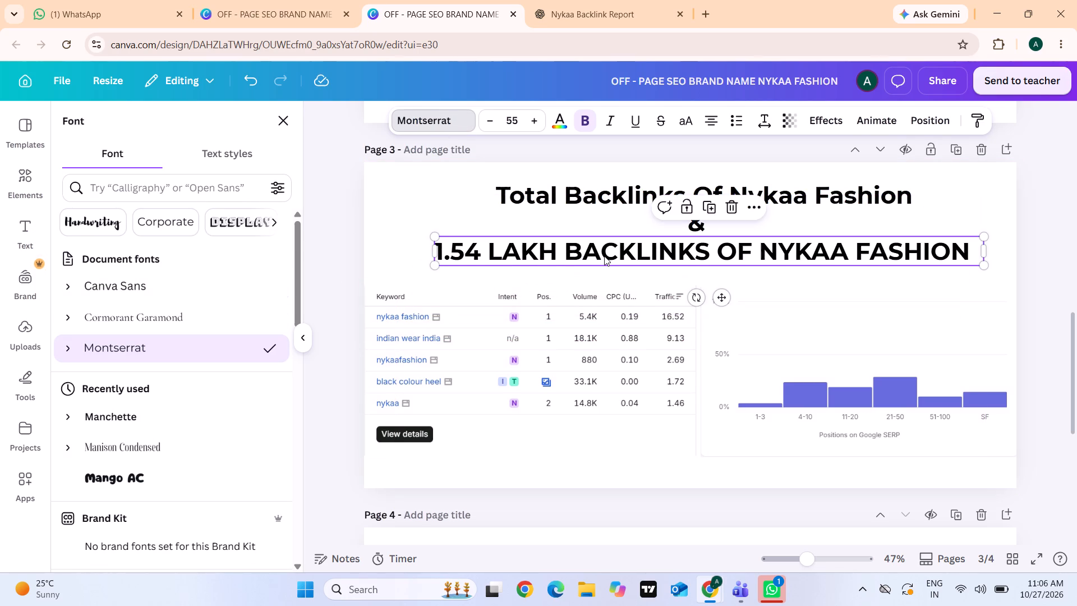
key(Up)
key(Up)
key(Up)
key(Up)
key(Right)
key(Right)
key(Right)
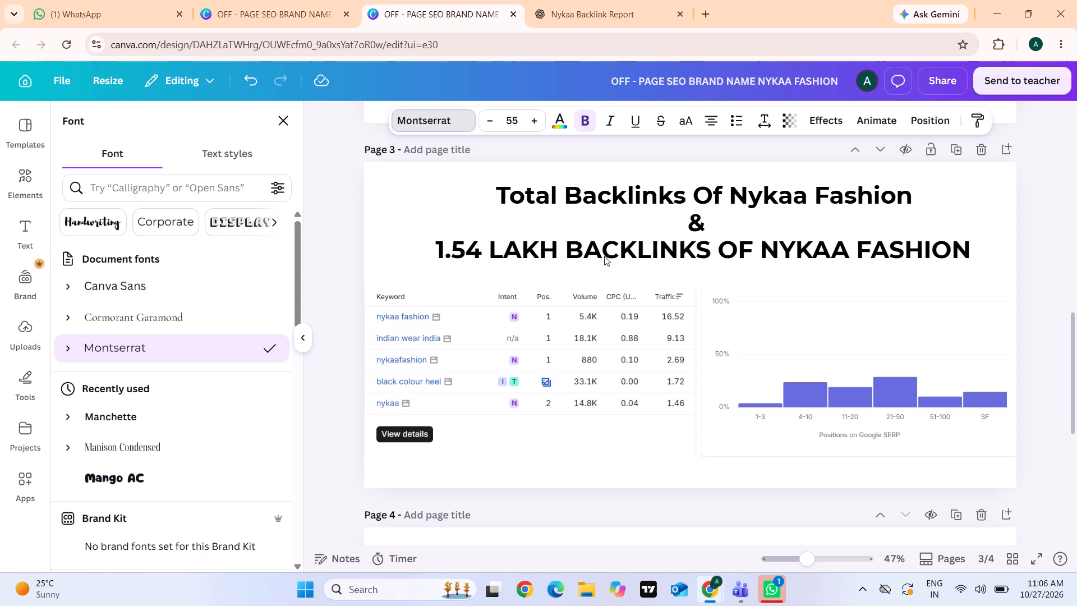
key(Right)
key(Right)
key(Right)
key(Right)
key(Right)
key(Right)
key(Right)
key(Right)
key(Right)
key(Right)
key(Right)
key(Right)
key(Right)
key(Right)
key(Right)
key(Right)
key(Right)
key(Right)
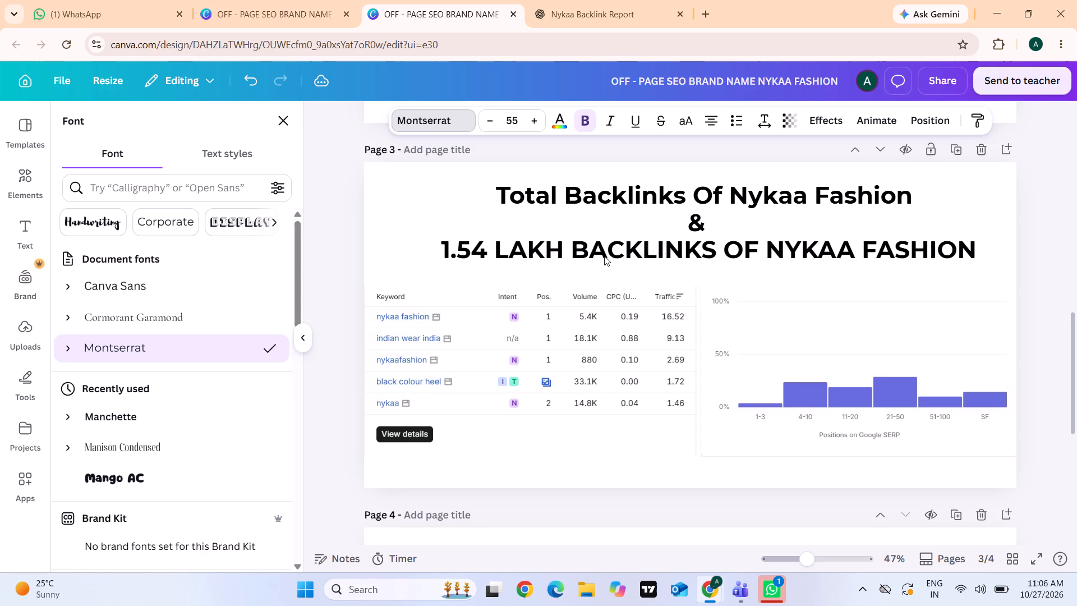
key(Up)
key(Up)
key(Up)
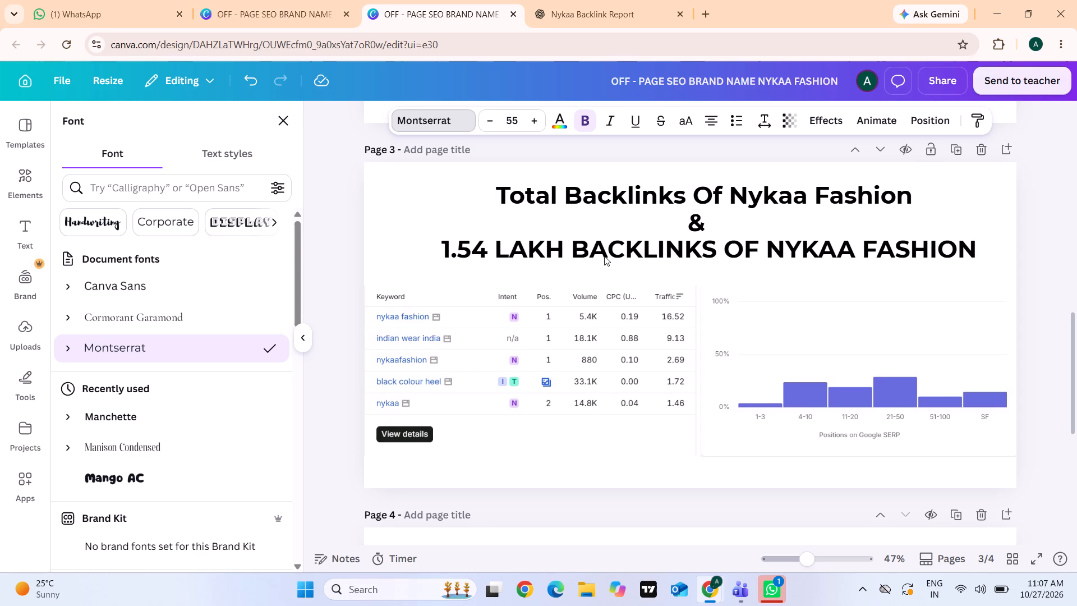
Nudge the "&" on page 3 slightly upward, closer to the title line above it.
click(704, 224)
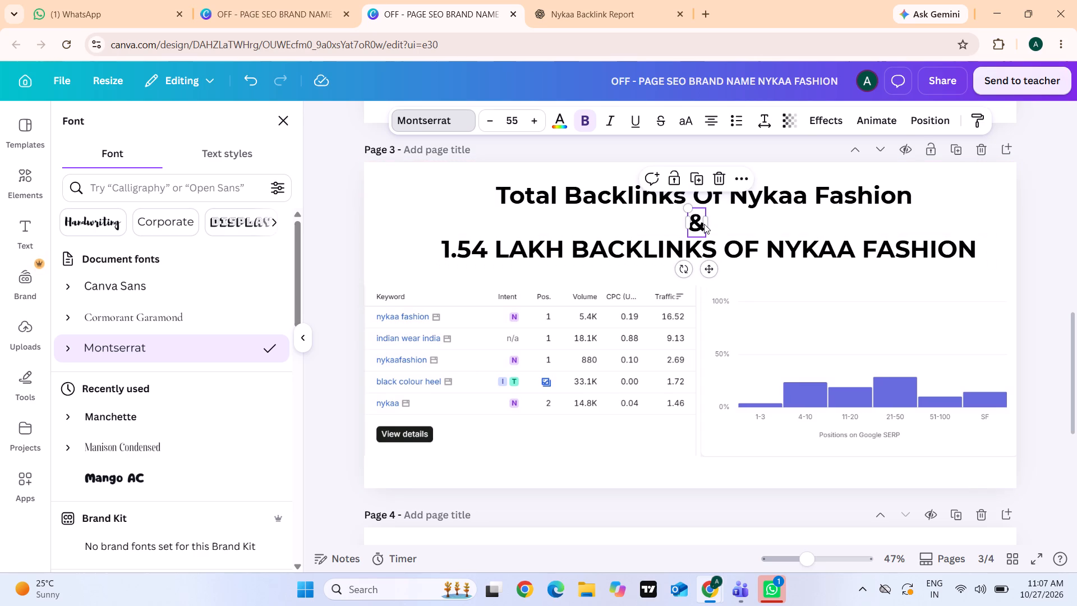
key(Up)
key(Up)
key(Up)
key(Up)
key(Up)
key(Up)
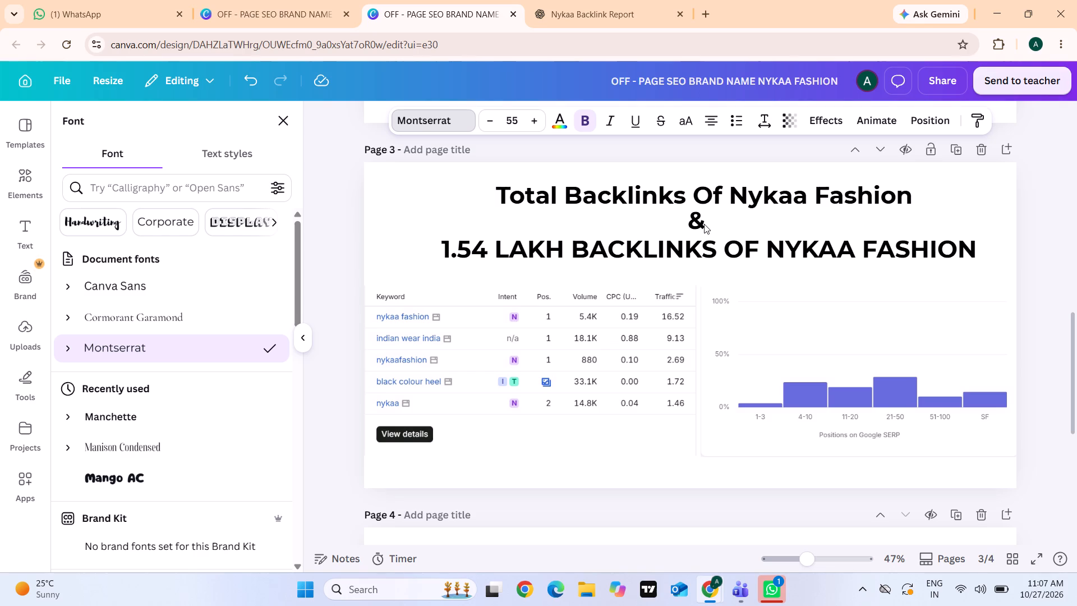
Nudge the "1.54 LAKH BACKLINKS OF NYKAA FASHION" line slightly upward to tighten its gap below the "&".
click(709, 250)
key(Up)
key(Up)
key(Up)
key(Up)
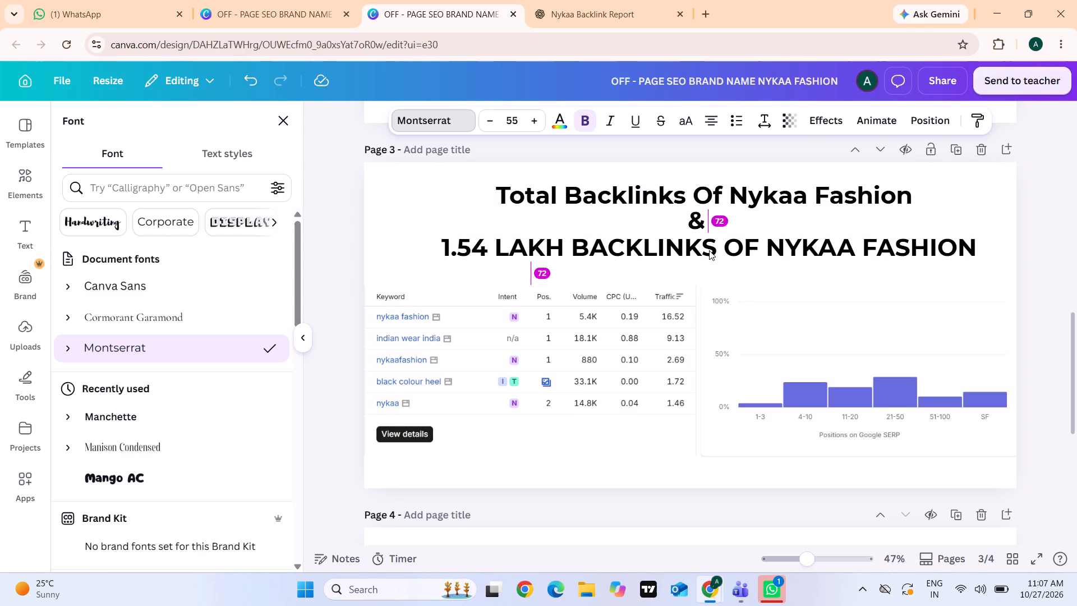
key(Up)
key(Up)
key(Up)
key(Up)
key(Up)
key(Up)
key(Up)
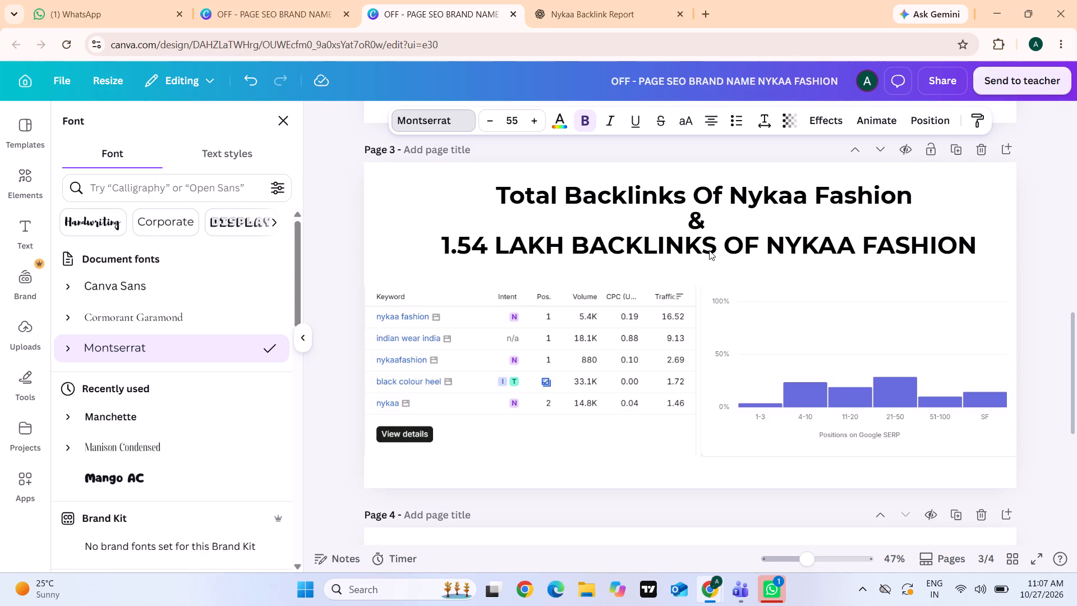
Nudge the "&" and the "1.54 LAKH BACKLINKS OF NYKAA FASHION" line slightly upward toward the page 3 title.
click(698, 224)
key(Up)
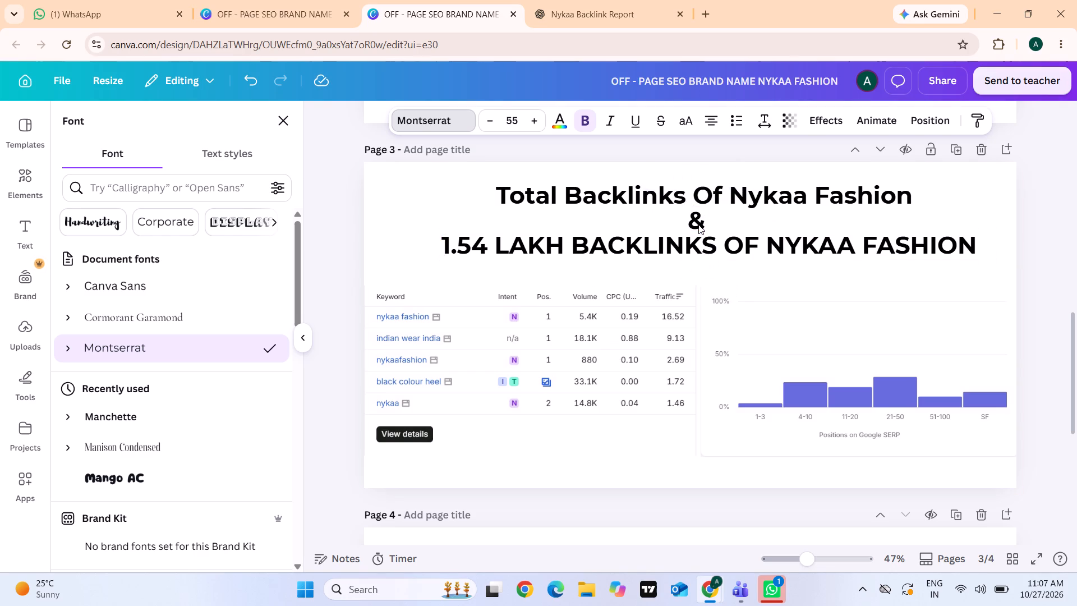
key(Up)
click(703, 237)
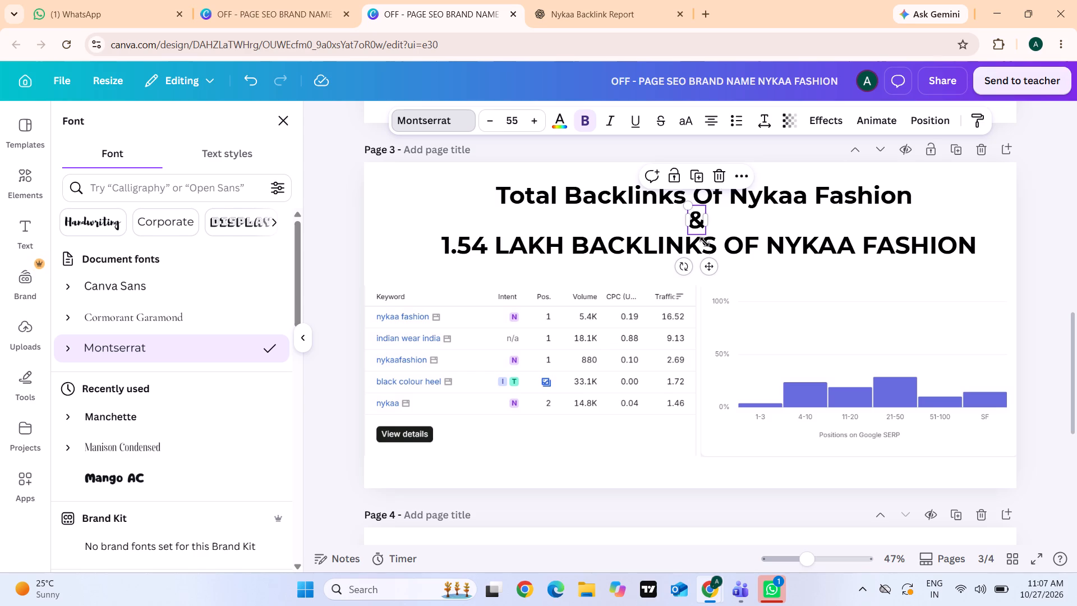
click(705, 245)
key(Up)
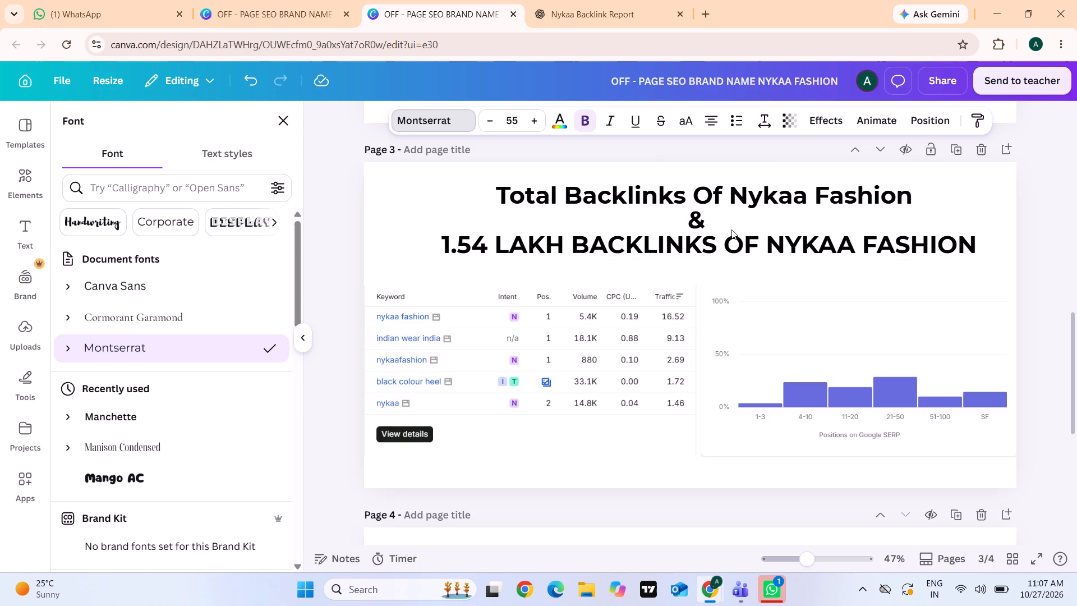
click(1042, 190)
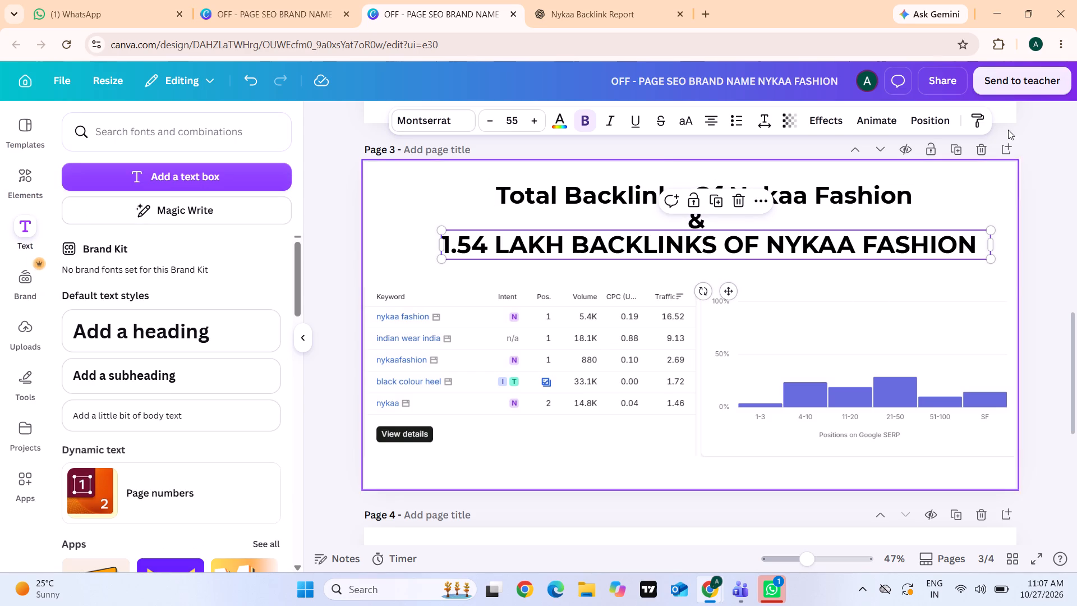
Add a new blank page directly after page 3.
click(1007, 153)
Review the Nykaa Fashion design's pages, from the opening text page through to the blank pages at the end.
scroll(855, 293, up, 4)
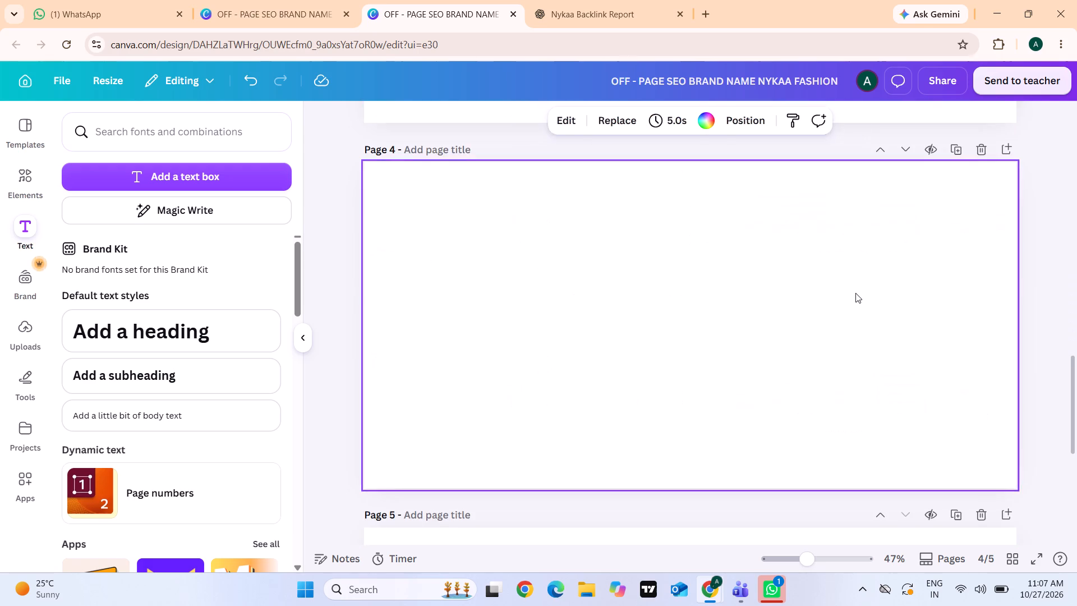
scroll(855, 293, up, 3)
scroll(855, 293, down, 5)
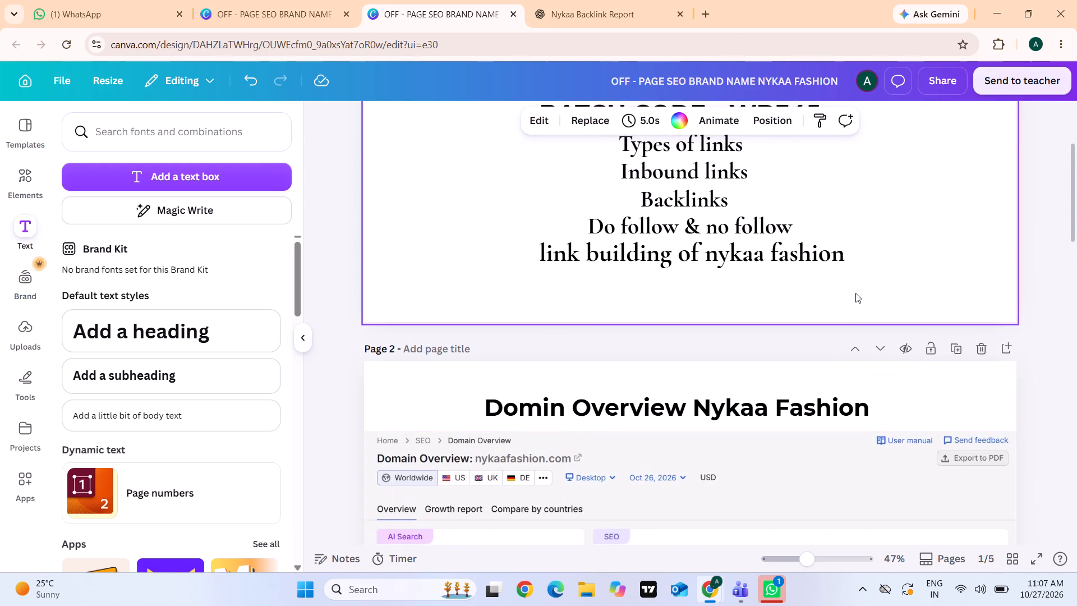
scroll(855, 293, down, 6)
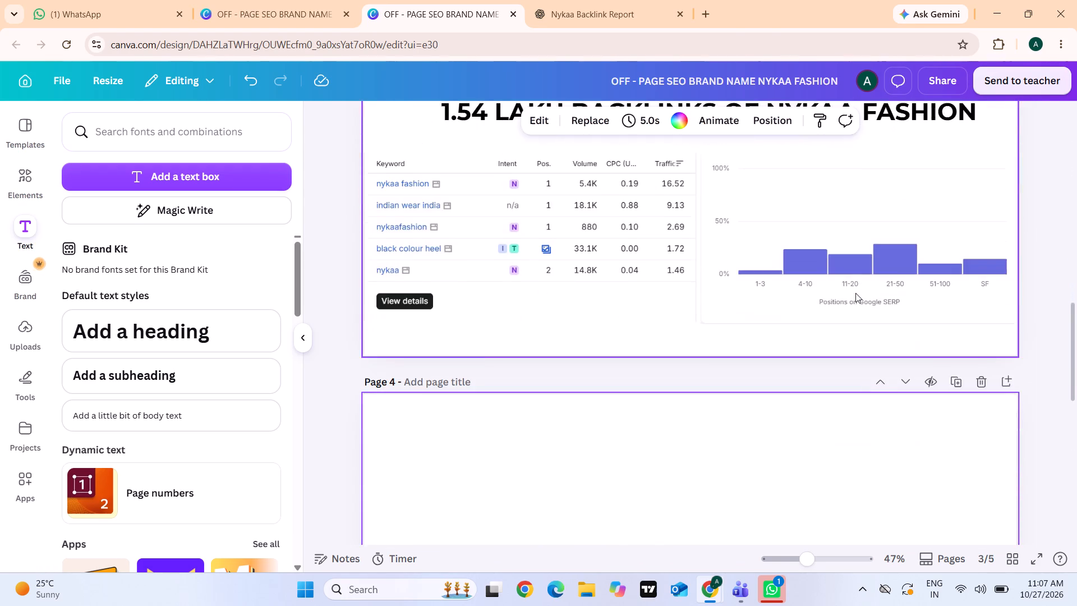
scroll(855, 293, down, 2)
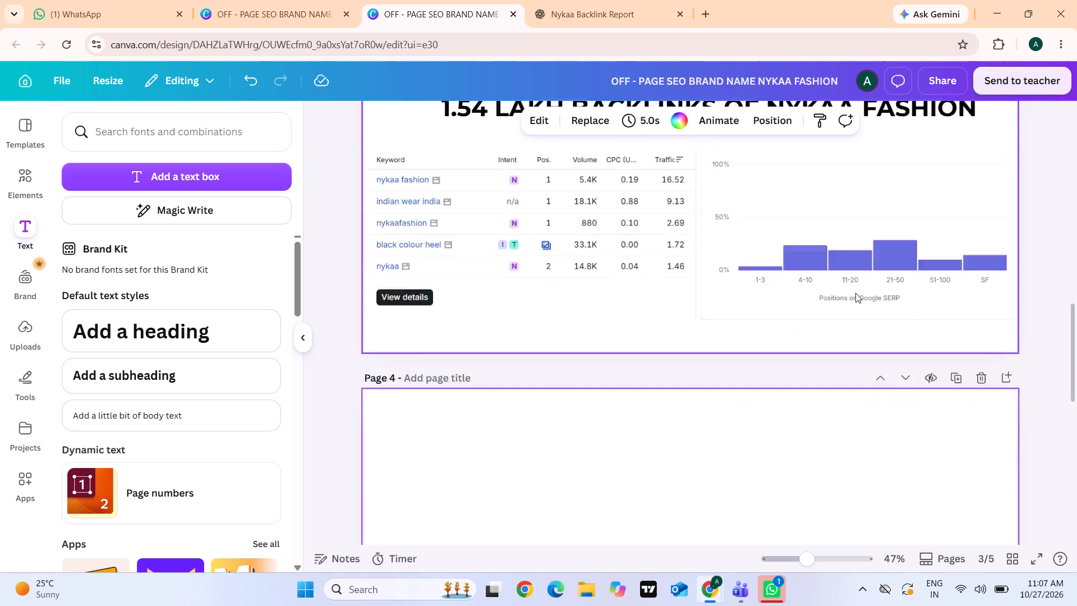
scroll(855, 293, down, 5)
scroll(855, 293, up, 1)
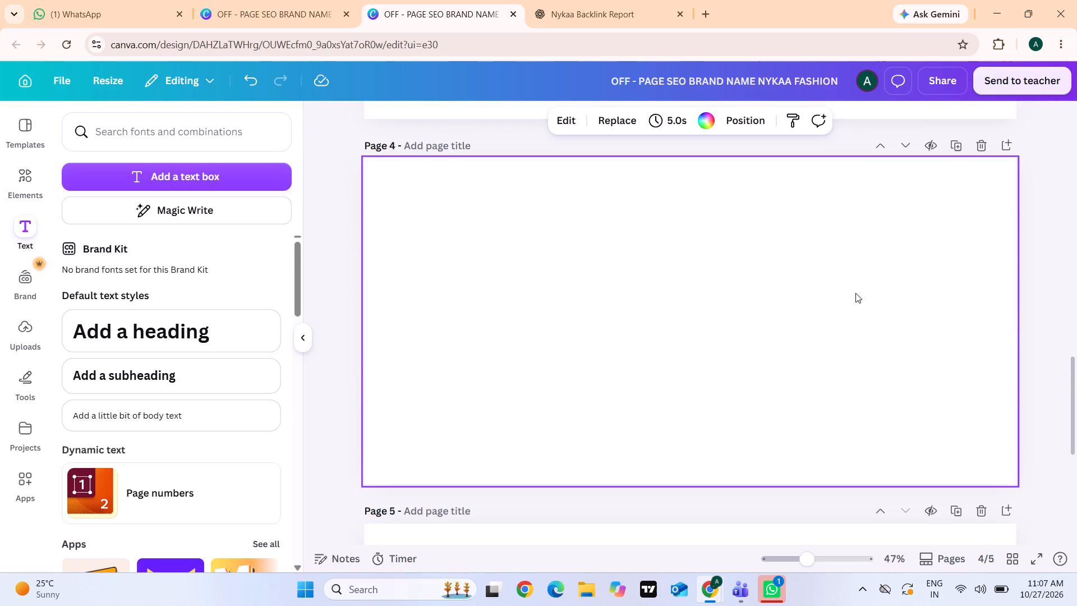
scroll(855, 293, up, 1)
Copy "Do Follow & No Follow Backlinks Of" from the Myntra design's page 4 title onto blank page 4 of the Nykaa Fashion design.
click(291, 0)
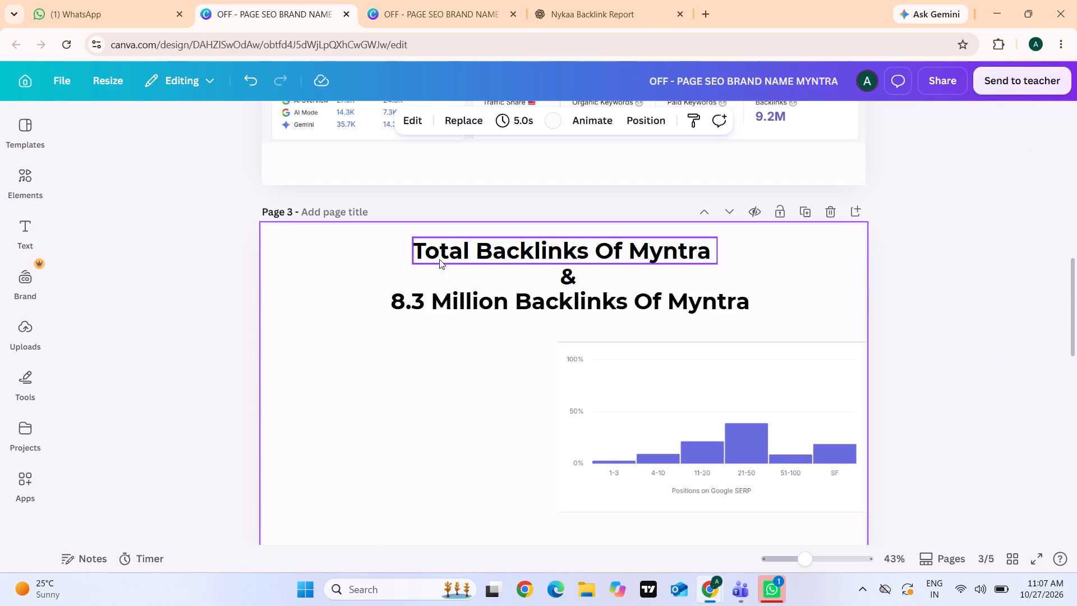
scroll(439, 259, down, 3)
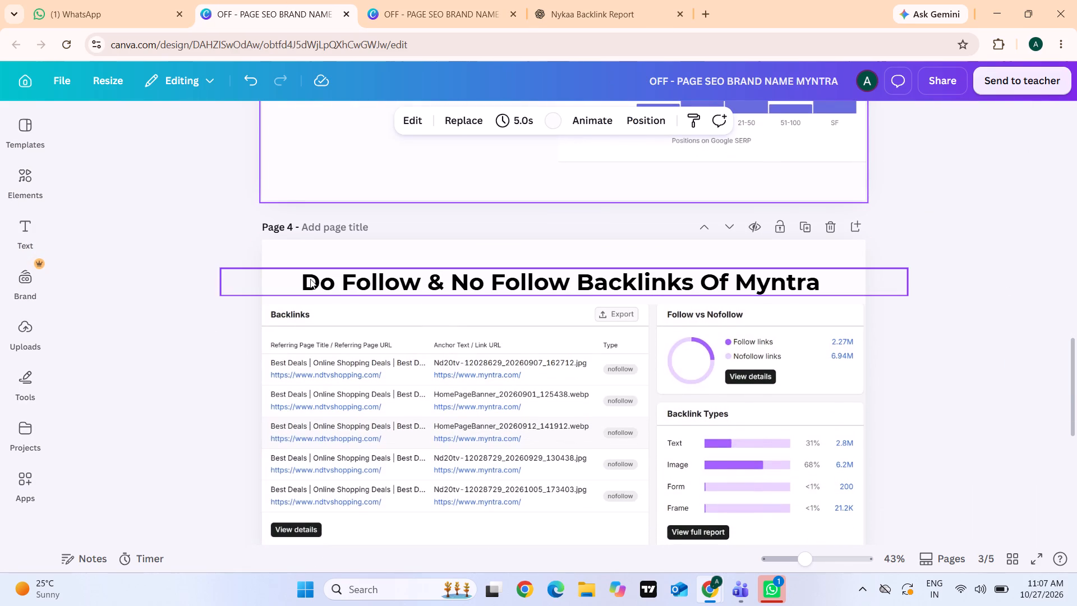
click(299, 279)
drag(299, 279, 306, 280)
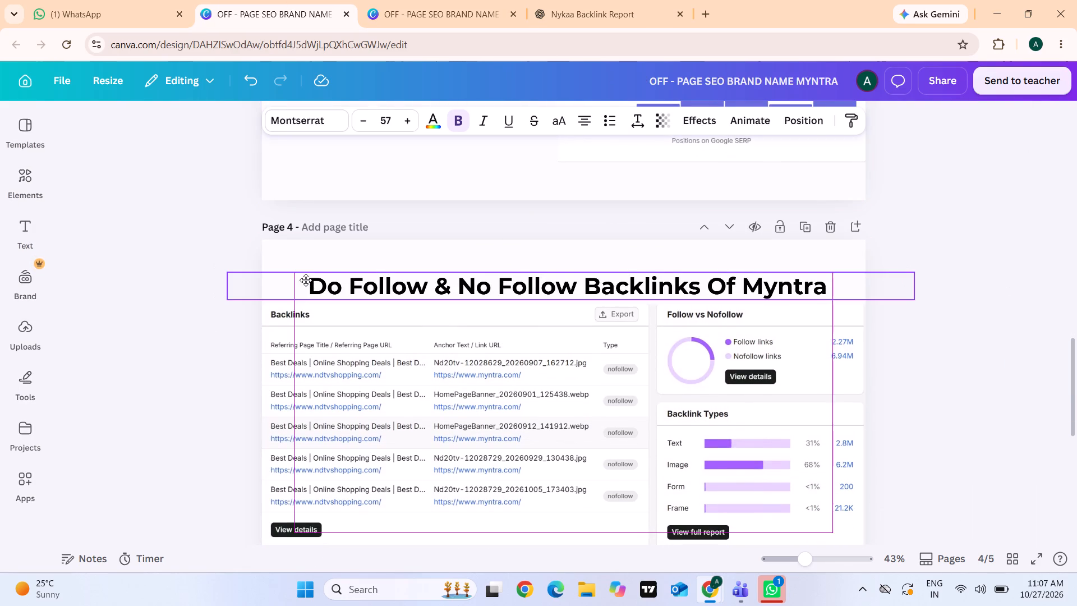
drag(306, 280, 298, 274)
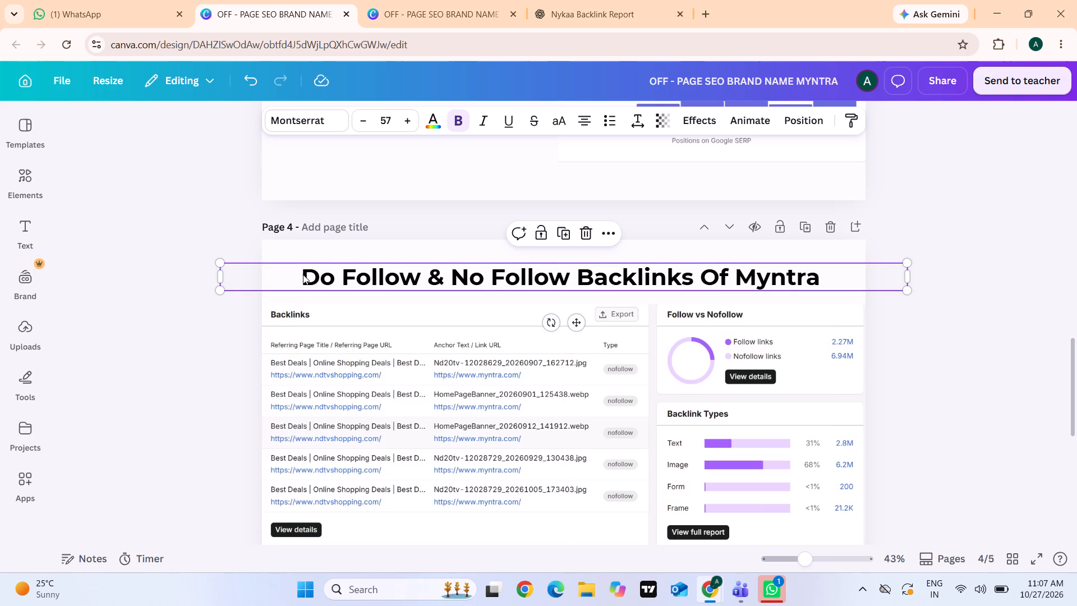
click(303, 275)
drag(303, 275, 554, 306)
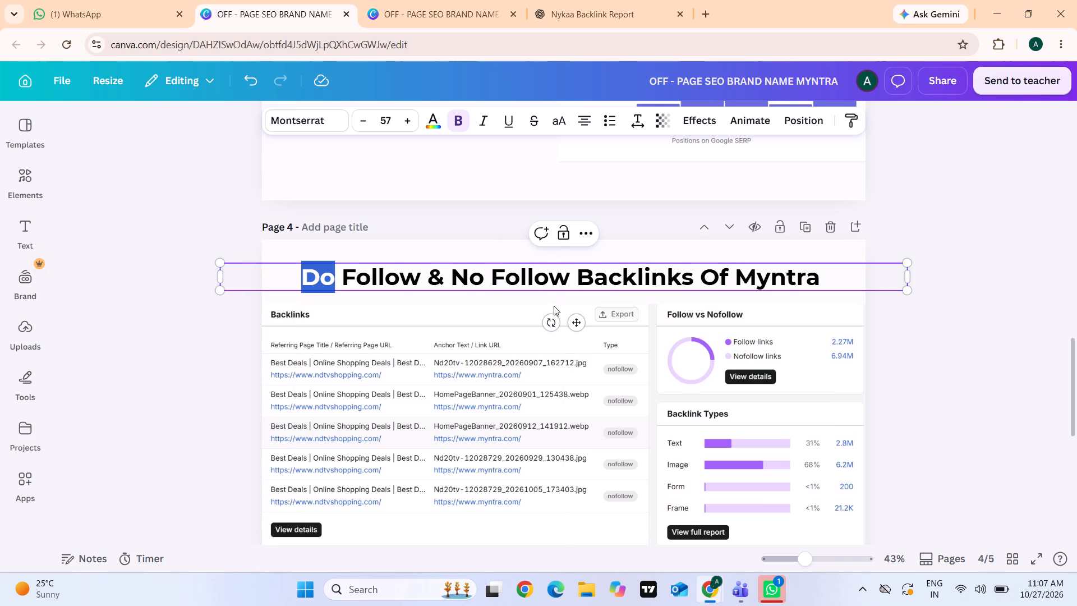
drag(554, 306, 724, 276)
key(ctrl+c)
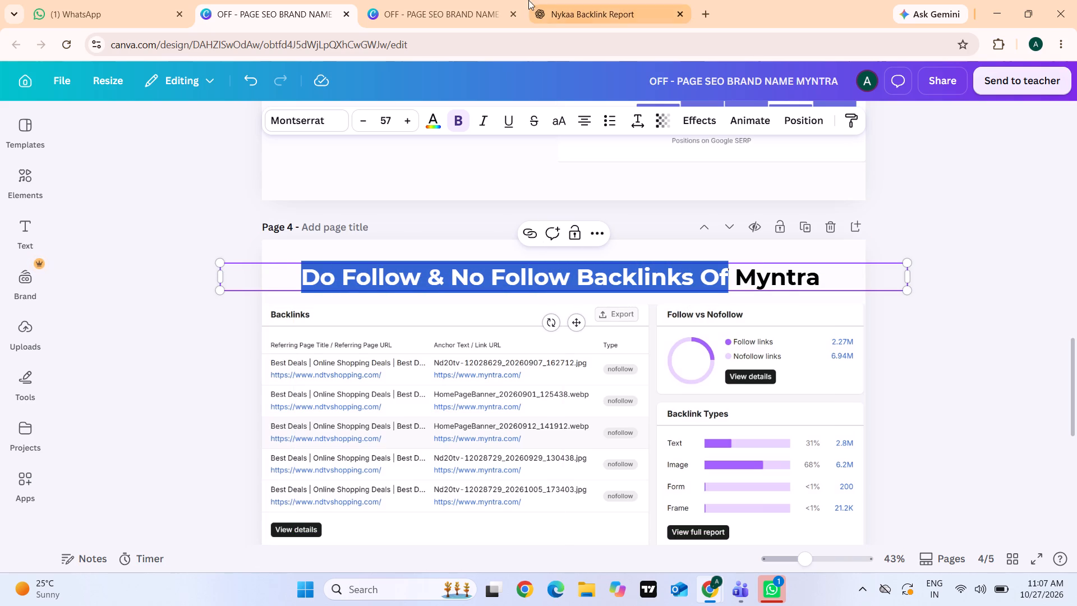
click(487, 0)
key(ctrl+v)
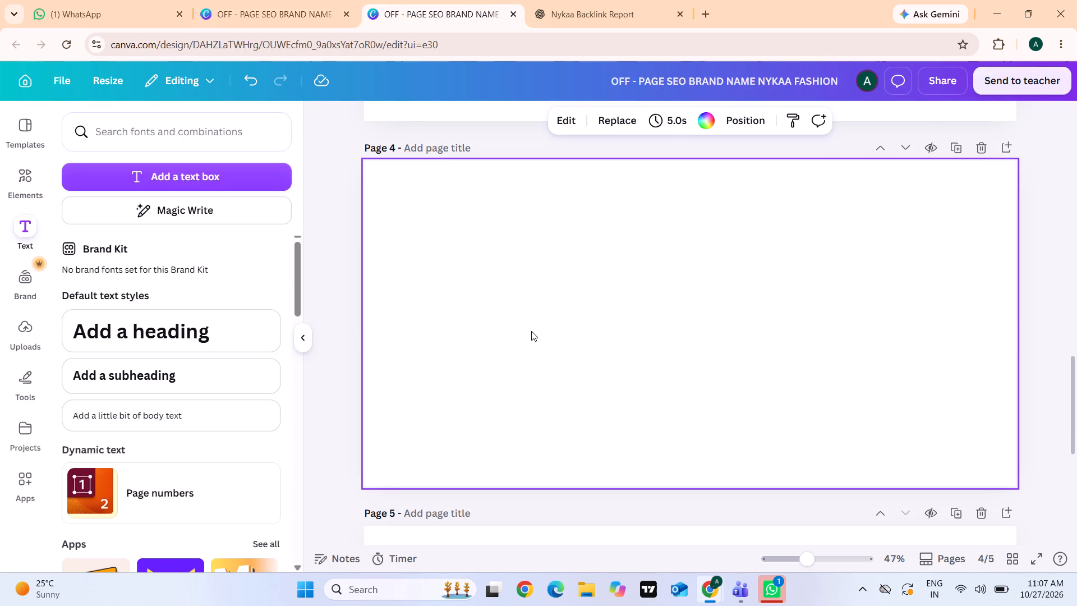
click(922, 263)
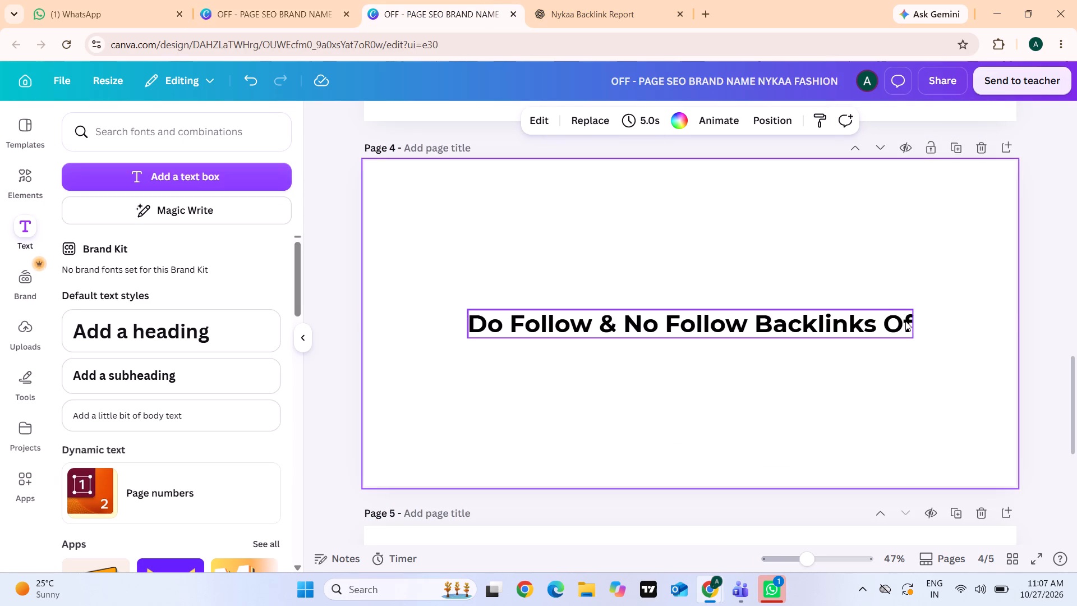
Append "Nykaa Fashion" to the page 4 title and widen its text box so the whole title fits on one line.
click(905, 321)
drag(917, 321, 1024, 312)
click(965, 328)
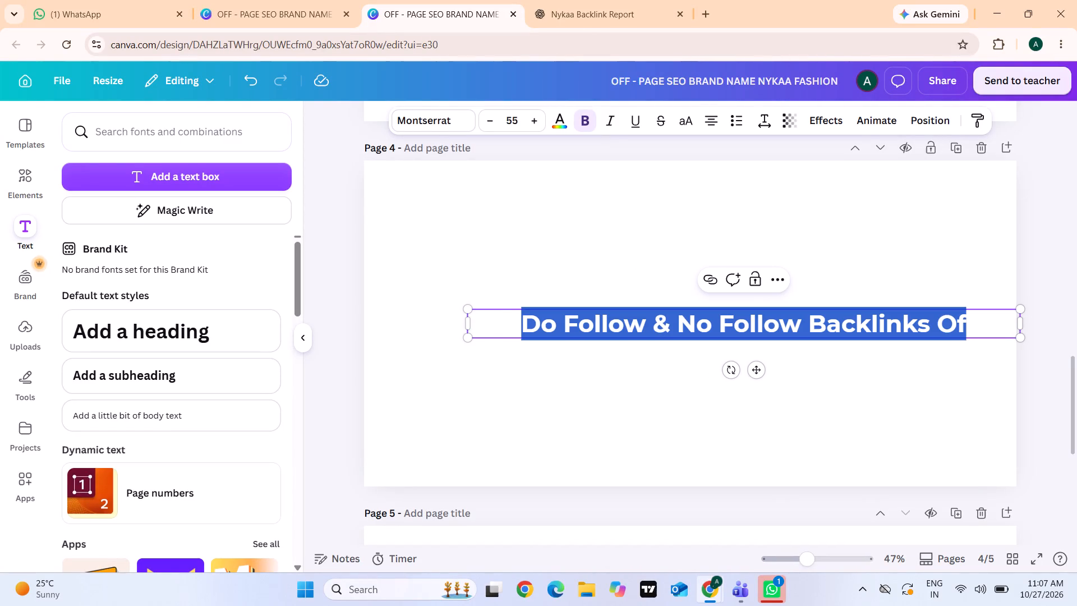
click(965, 328)
key(space)
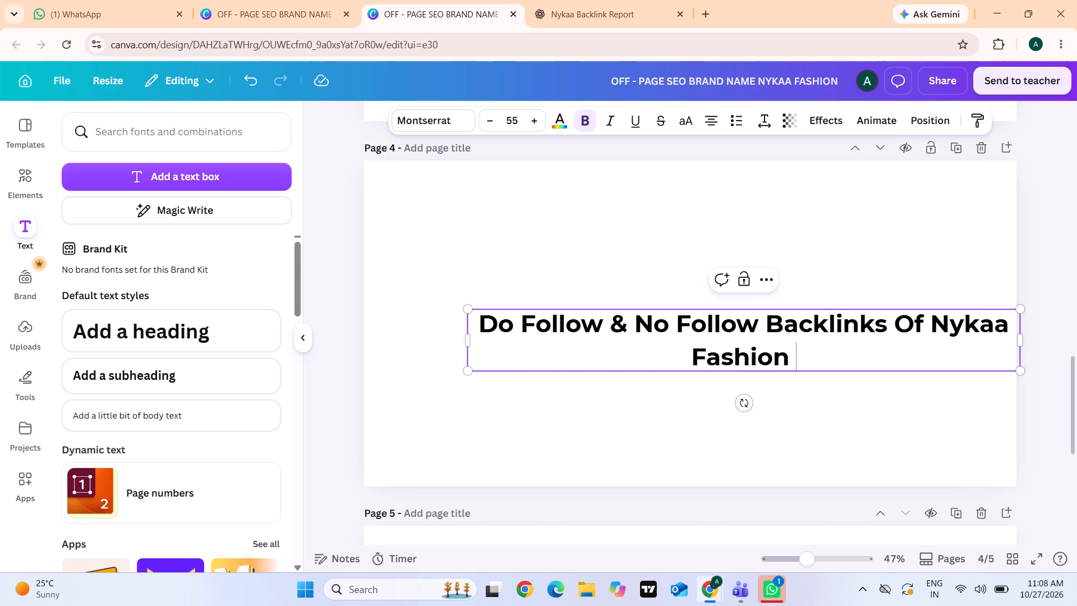
click(467, 336)
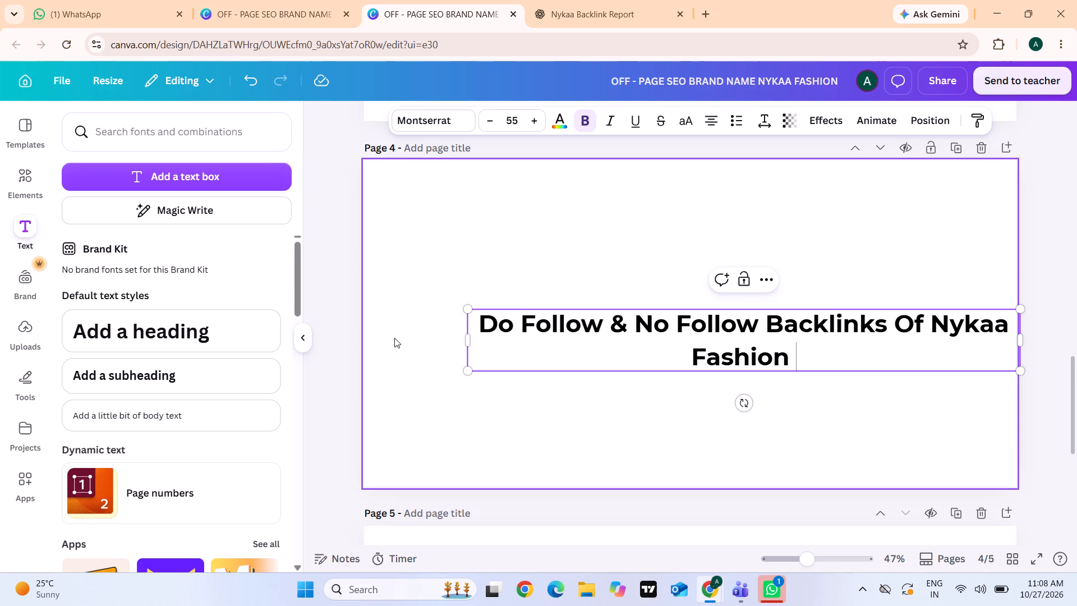
drag(466, 338, 427, 337)
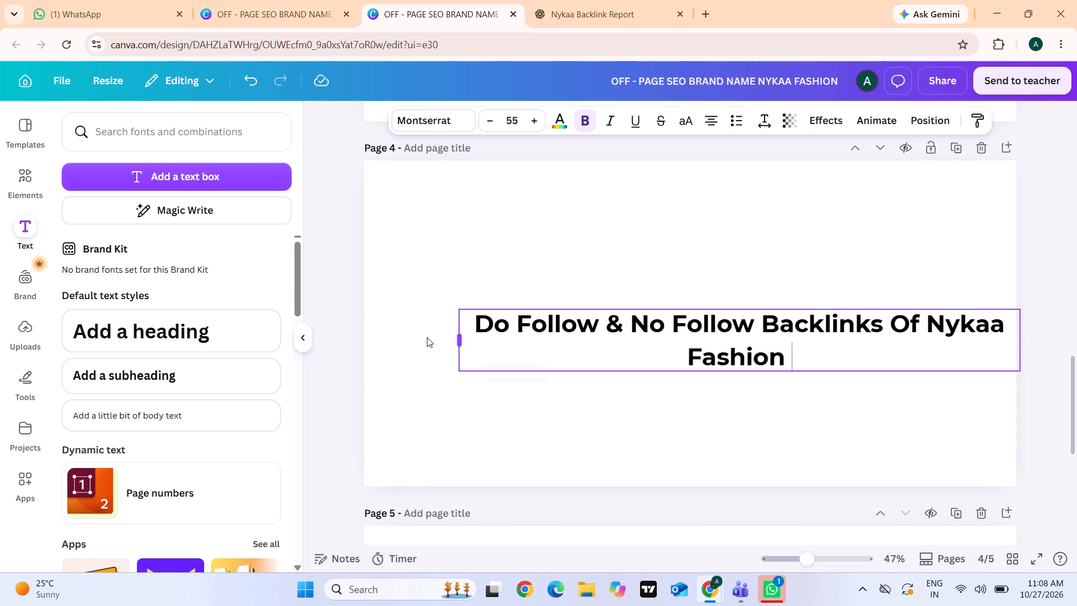
drag(427, 337, 332, 339)
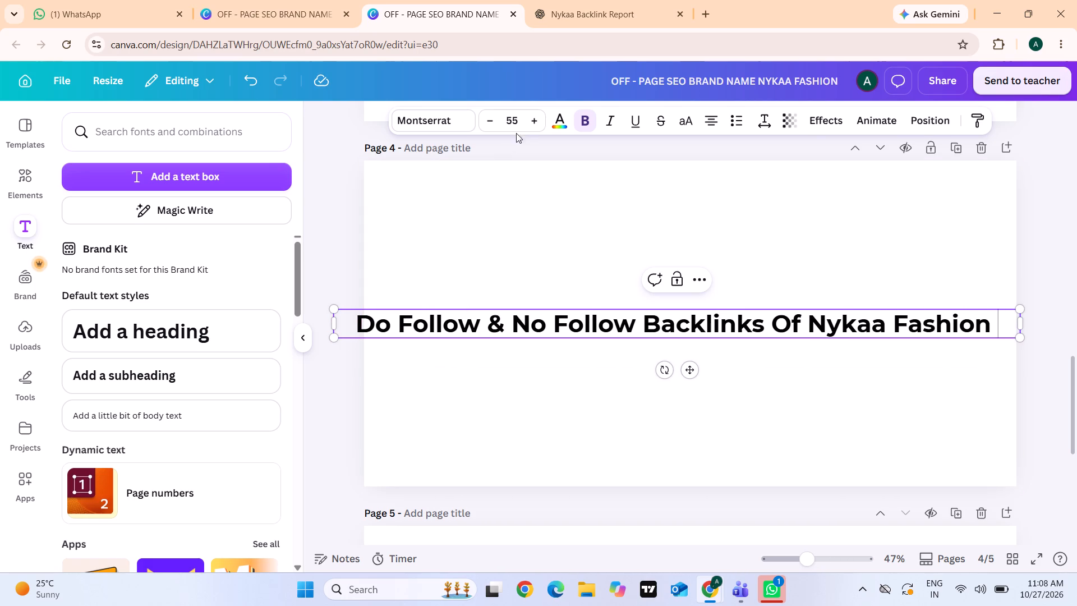
Set the page 4 title's font size to 50.
click(518, 121)
key(BackSpace)
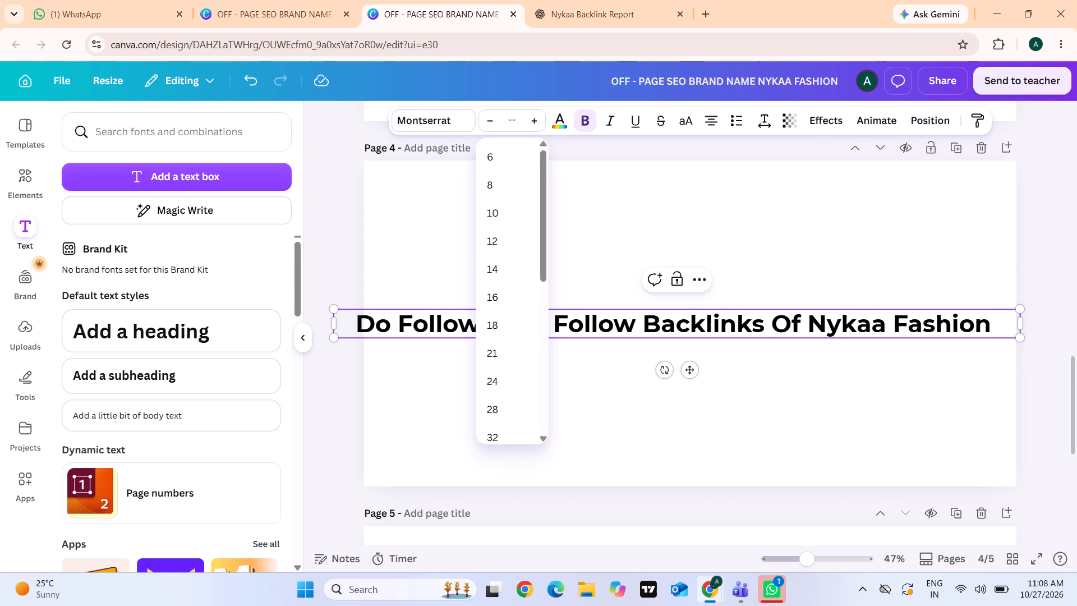
text(50)
key(Return)
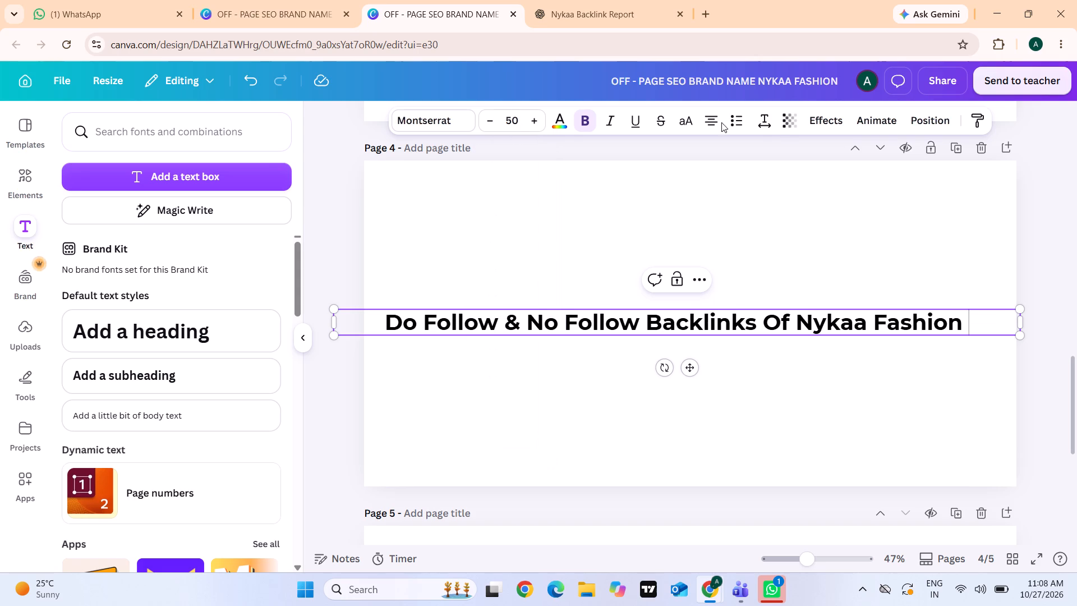
Move the "Do Follow & No Follow Backlinks Of Nykaa Fashion" title to the top of page 4, centred horizontally at the top margin.
click(848, 220)
drag(847, 319, 871, 304)
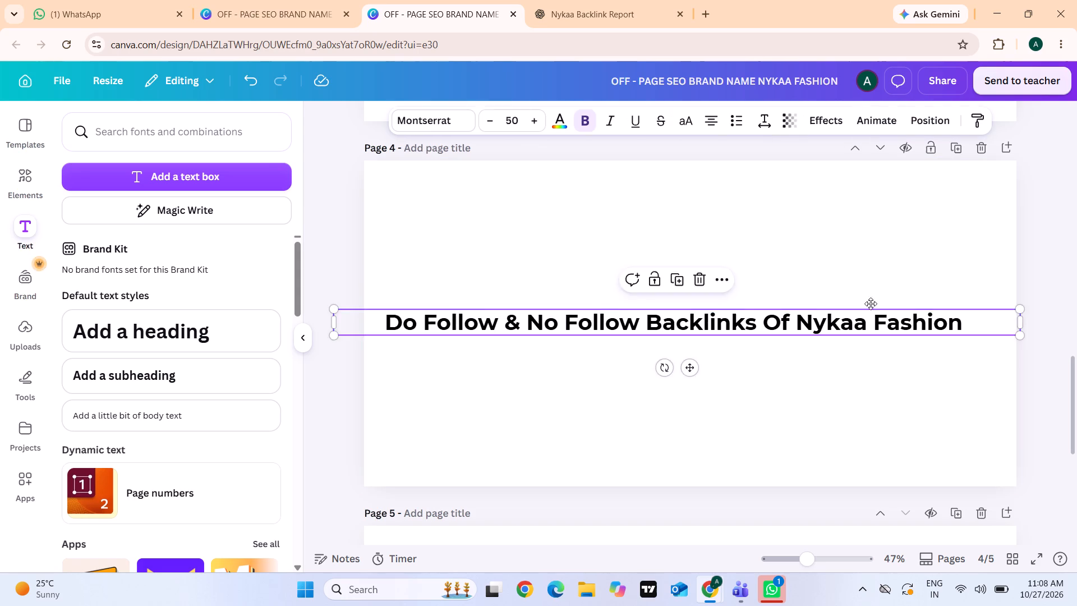
drag(871, 304, 853, 195)
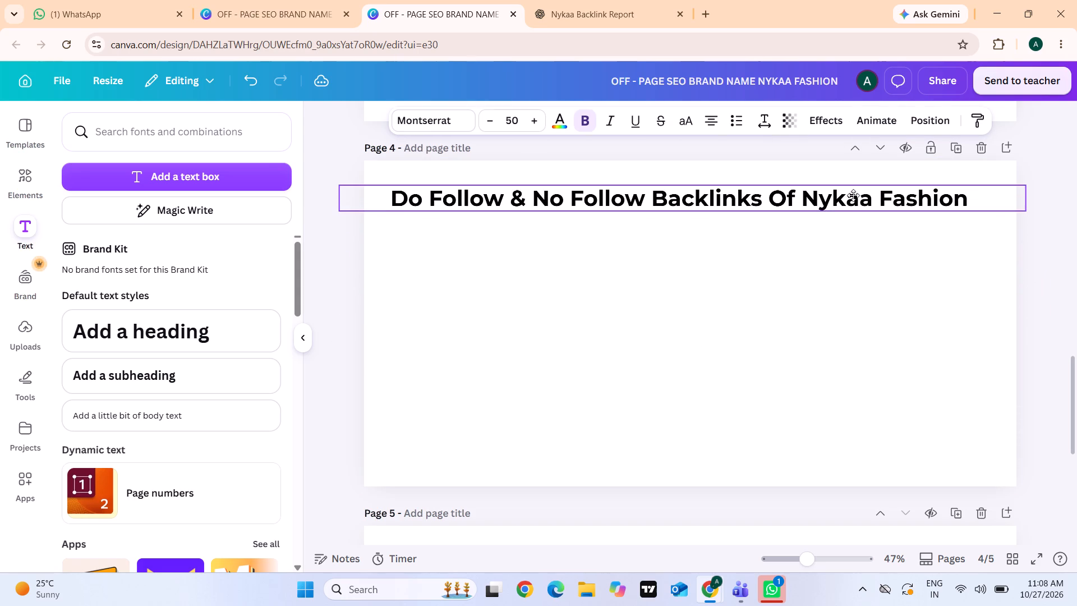
drag(853, 195, 860, 204)
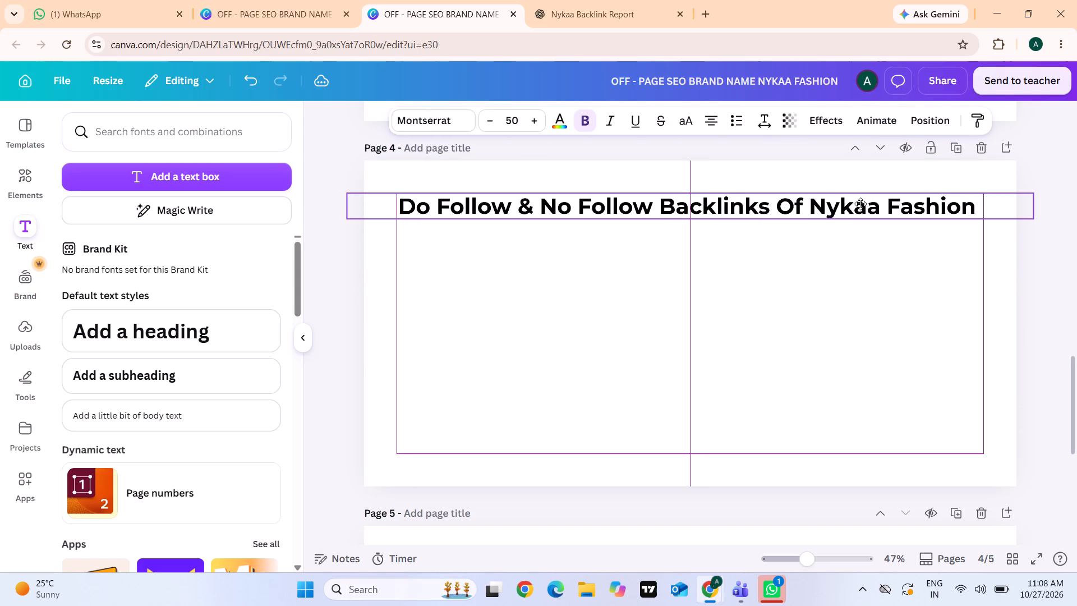
drag(860, 204, 865, 203)
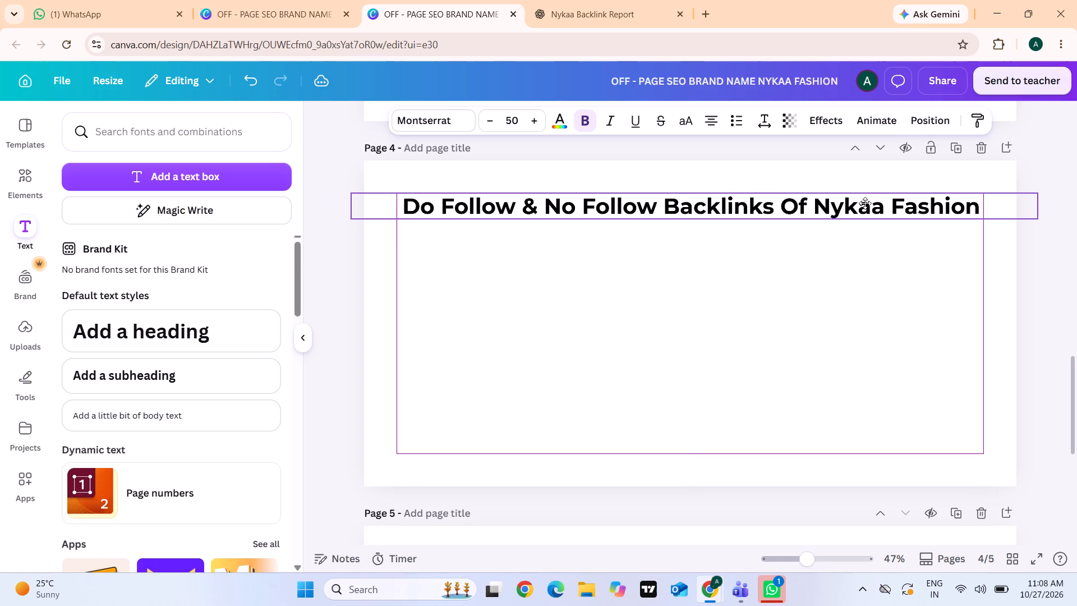
drag(865, 203, 862, 203)
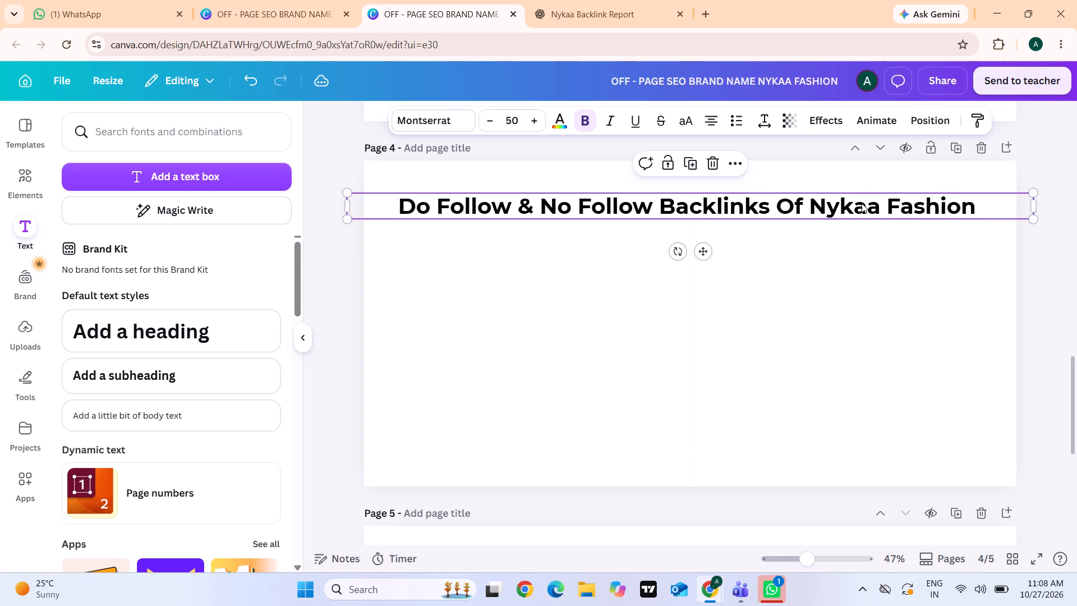
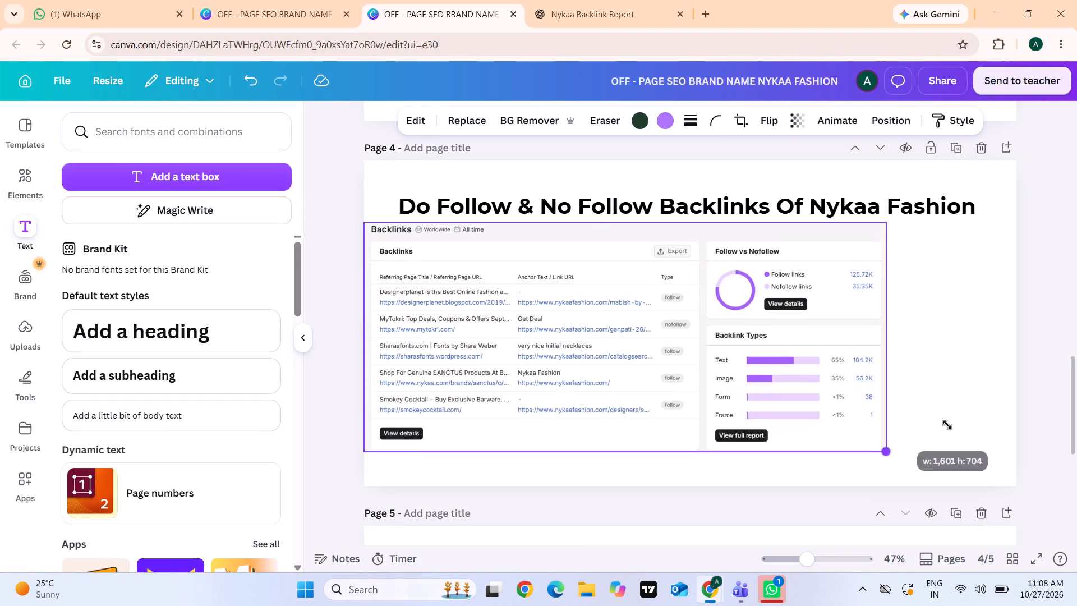
Enlarge the backlinks screenshot on page 4 to about 1,844 × 811 and centre it horizontally against the page's bottom edge.
drag(947, 425, 984, 409)
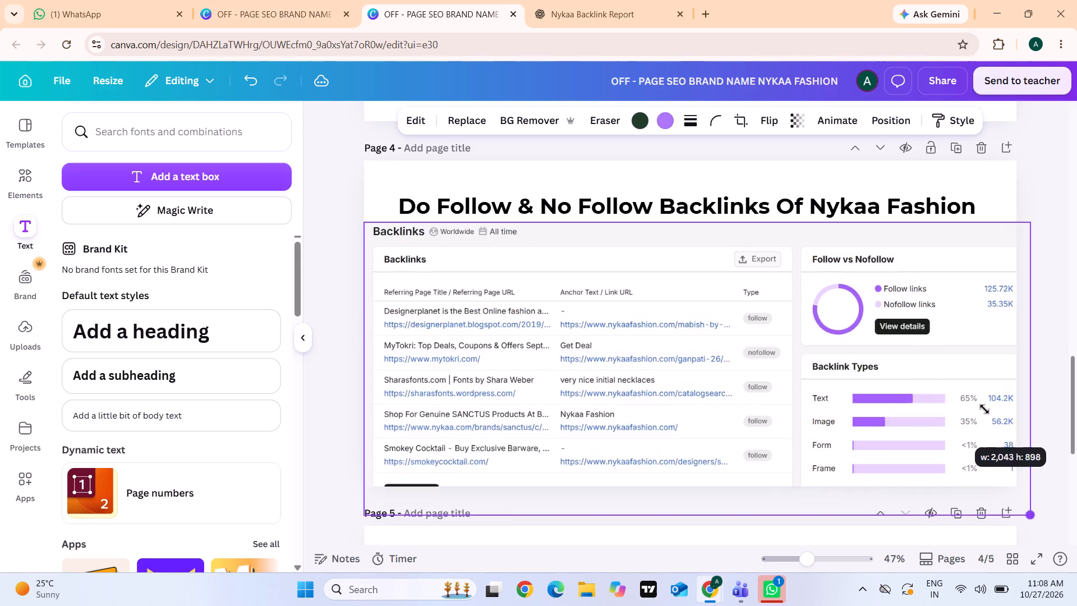
drag(984, 409, 1027, 398)
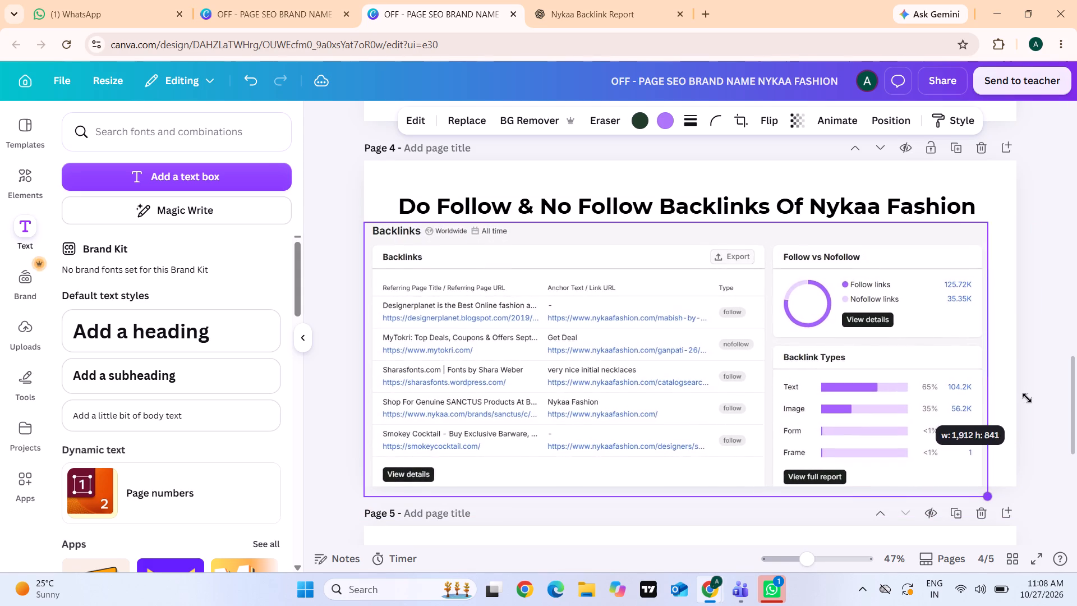
drag(1027, 398, 1004, 389)
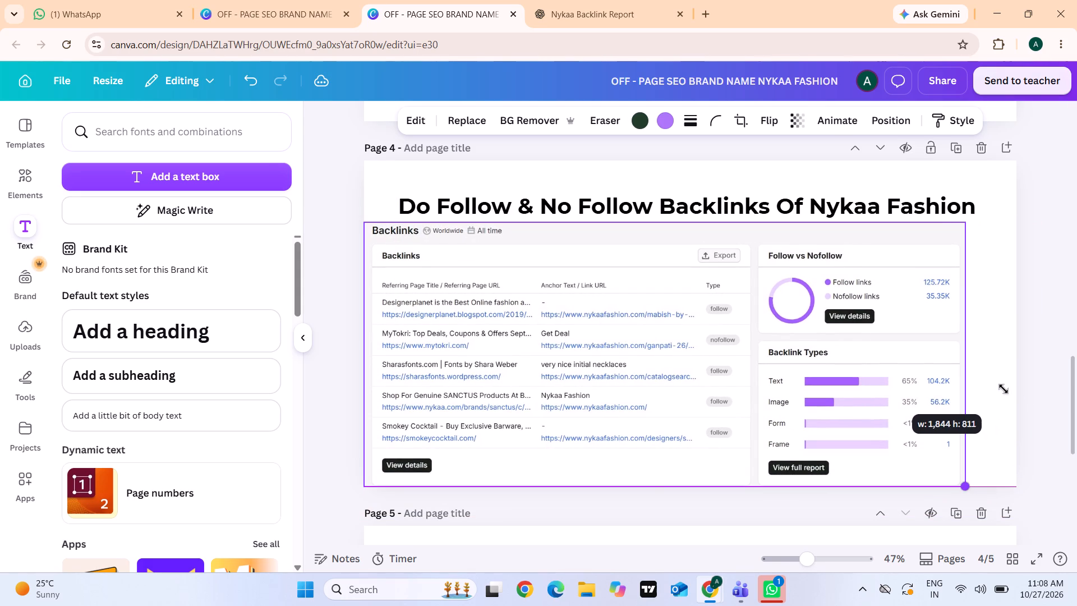
drag(1004, 389, 1003, 389)
drag(853, 355, 878, 355)
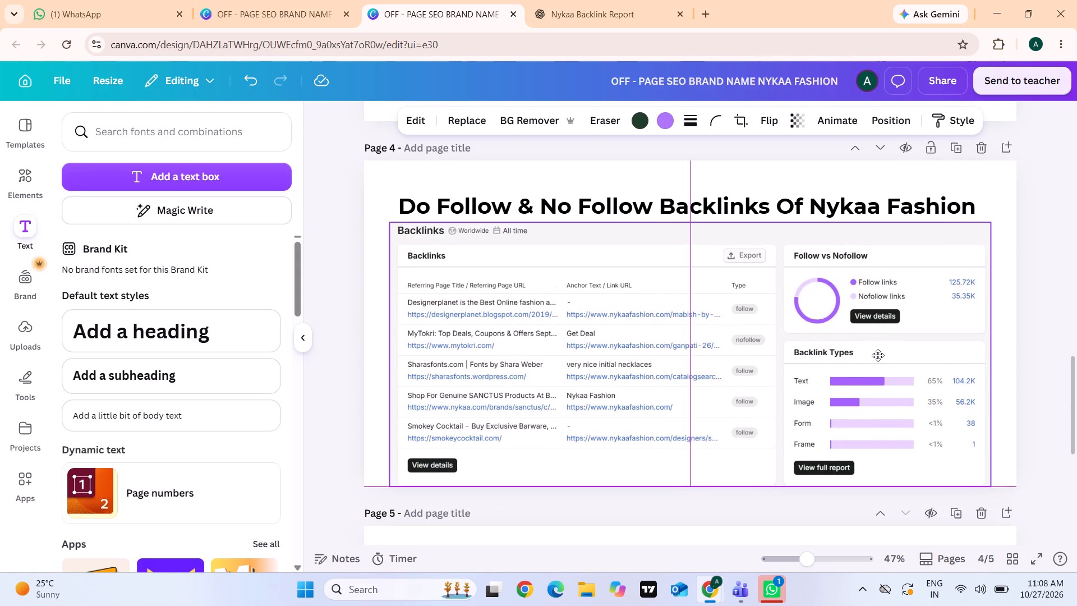
drag(878, 355, 883, 355)
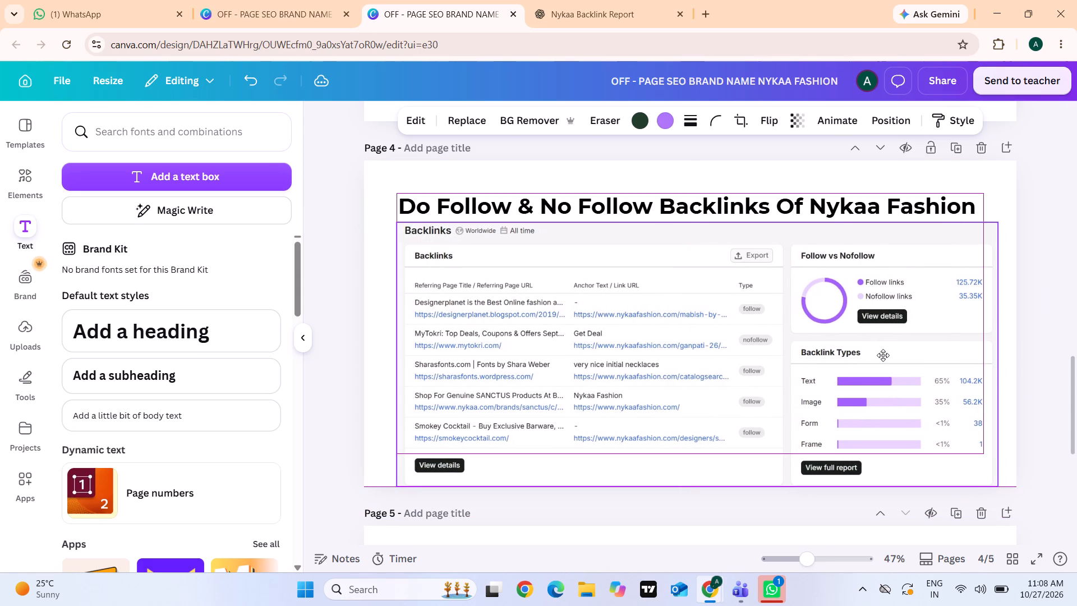
drag(883, 355, 879, 355)
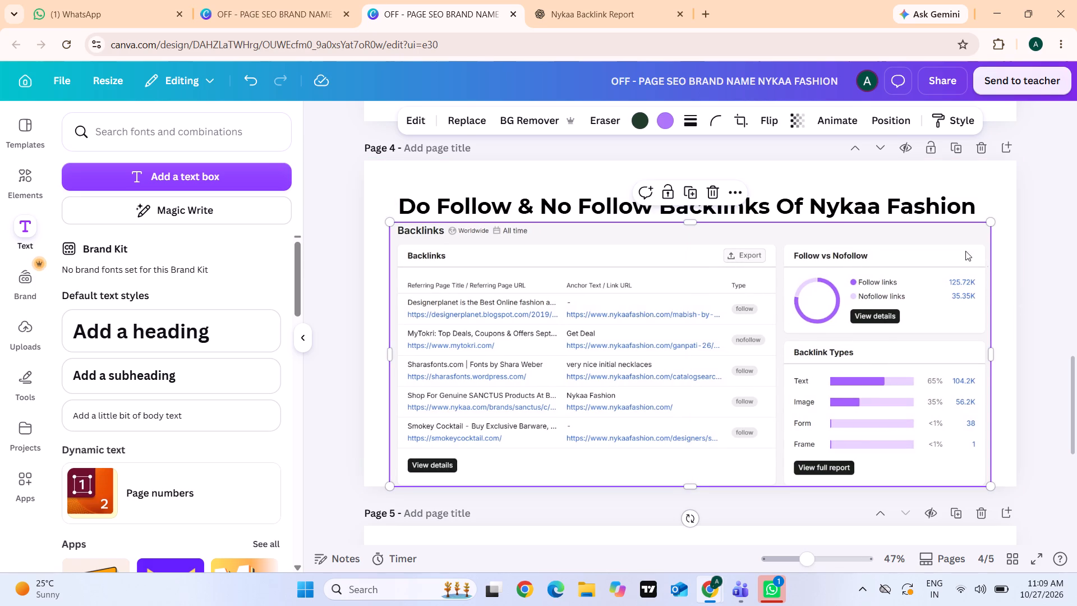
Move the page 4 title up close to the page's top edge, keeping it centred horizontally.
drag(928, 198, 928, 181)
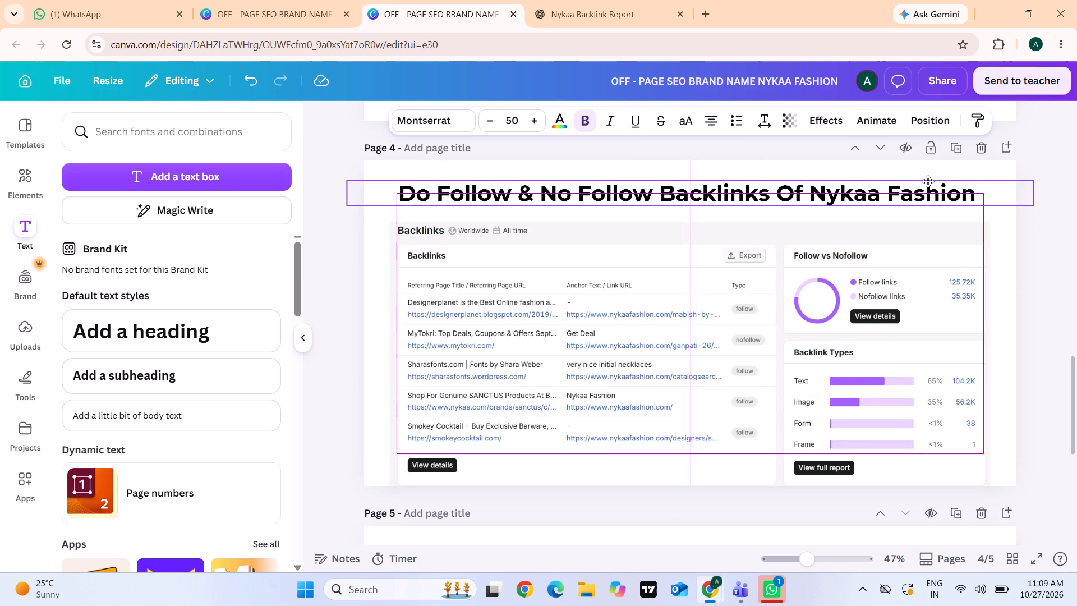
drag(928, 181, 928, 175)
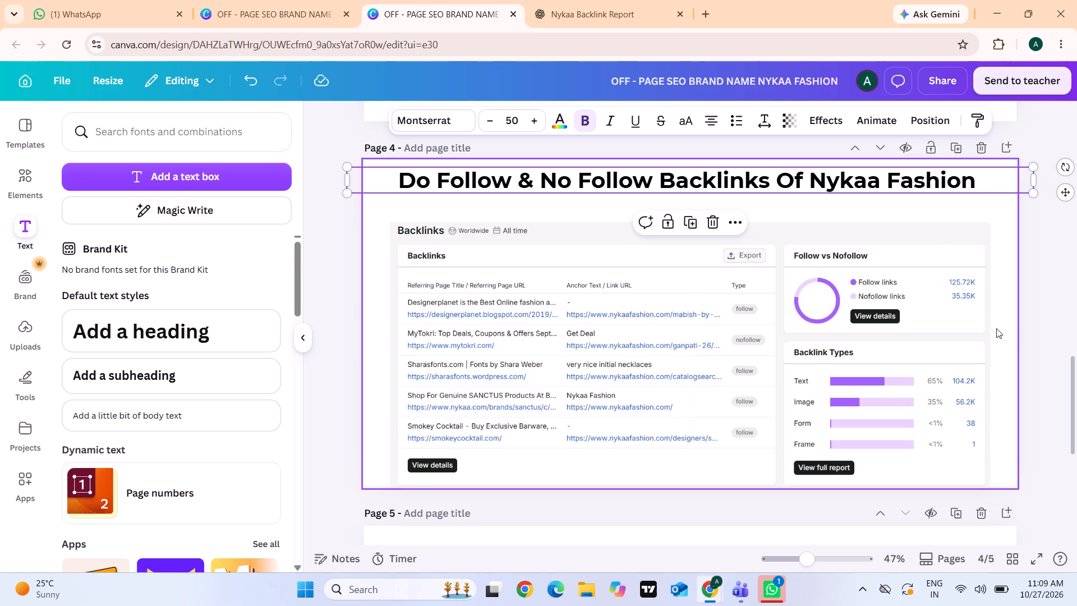
Widen the backlinks screenshot on both sides until it spans the full width of page 4.
click(991, 346)
drag(991, 346, 1007, 346)
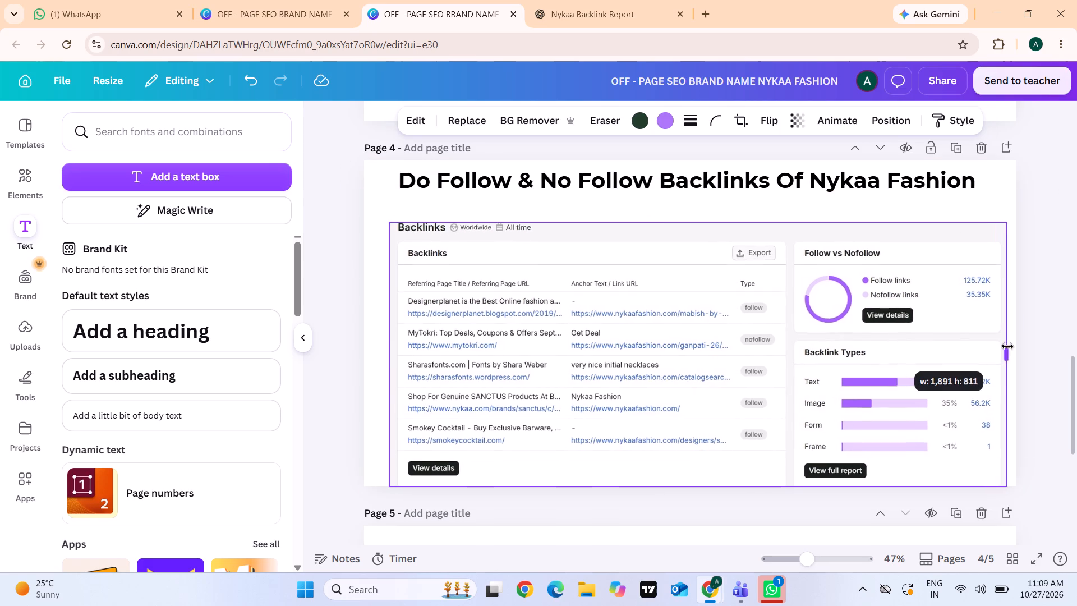
drag(1007, 346, 1013, 346)
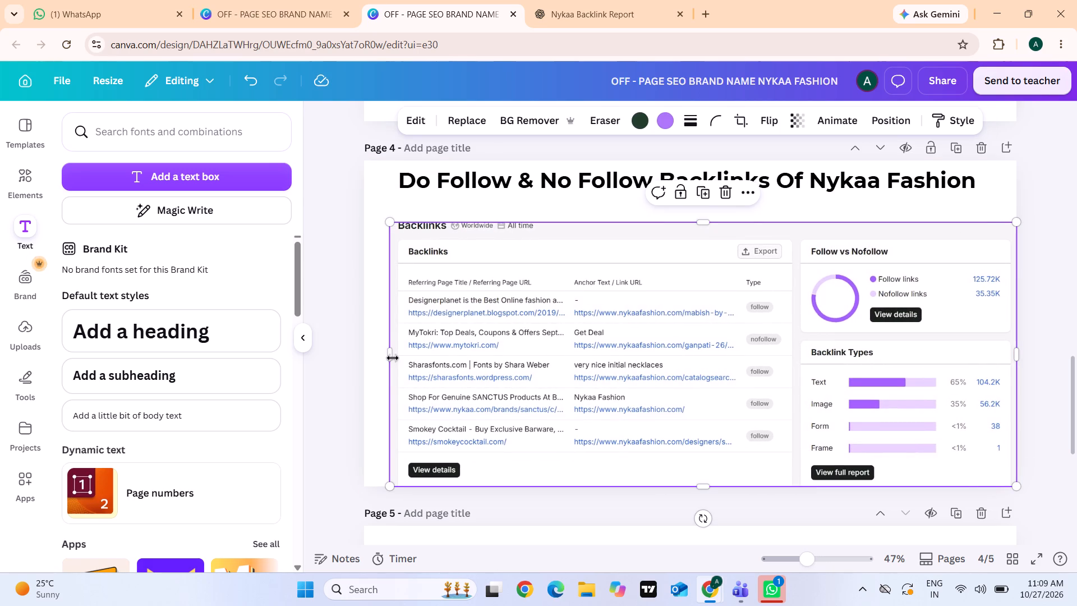
drag(390, 355, 368, 354)
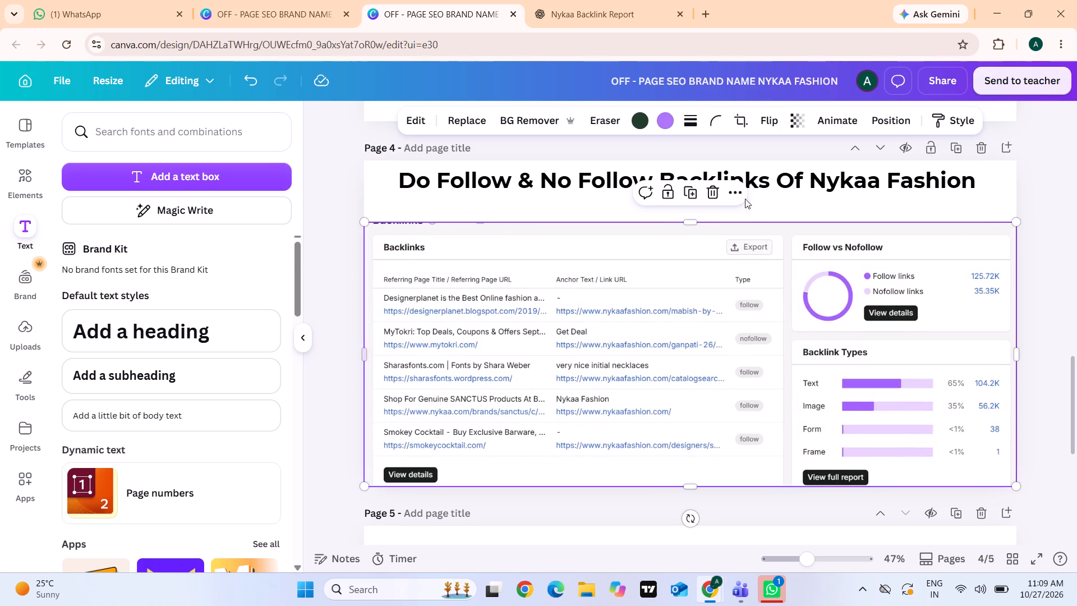
Crop the backlinks screenshot's top edge to remove the cut-off "Backlinks" header line, and nudge the image slightly up.
click(689, 214)
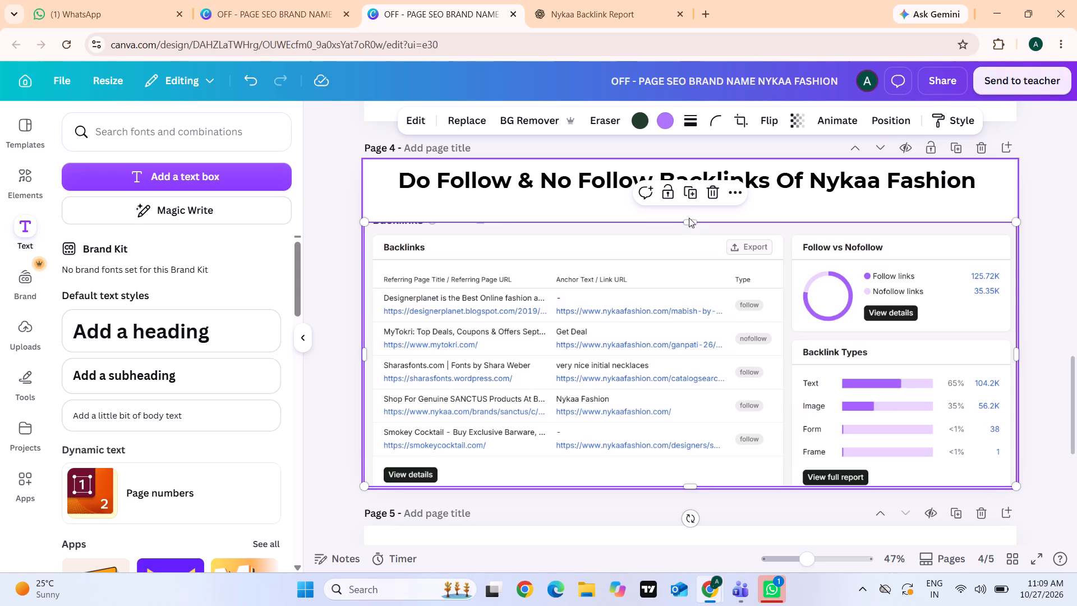
drag(689, 218, 689, 221)
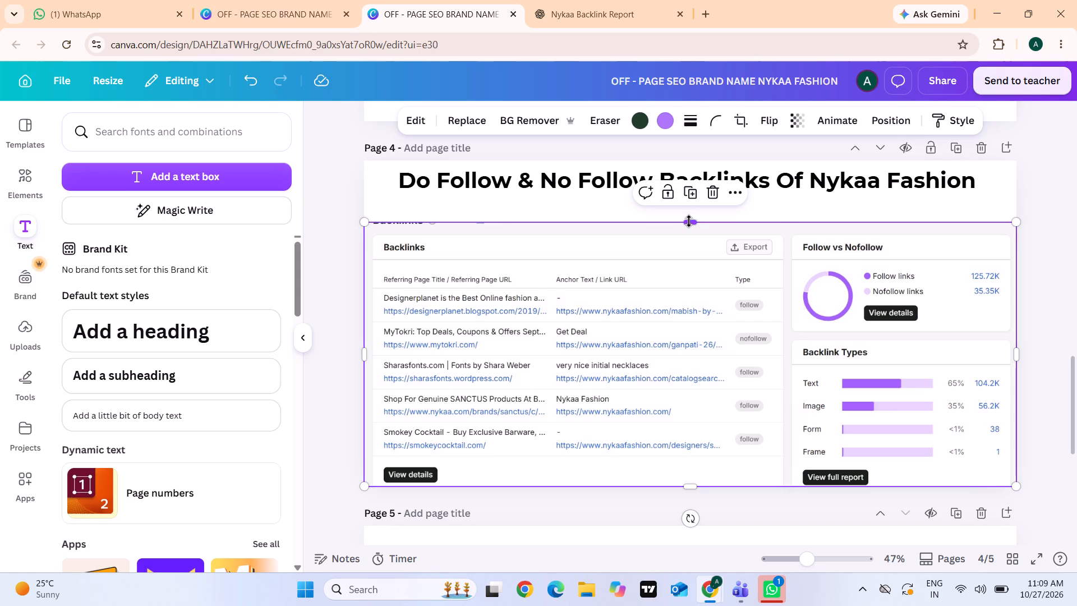
drag(689, 221, 689, 226)
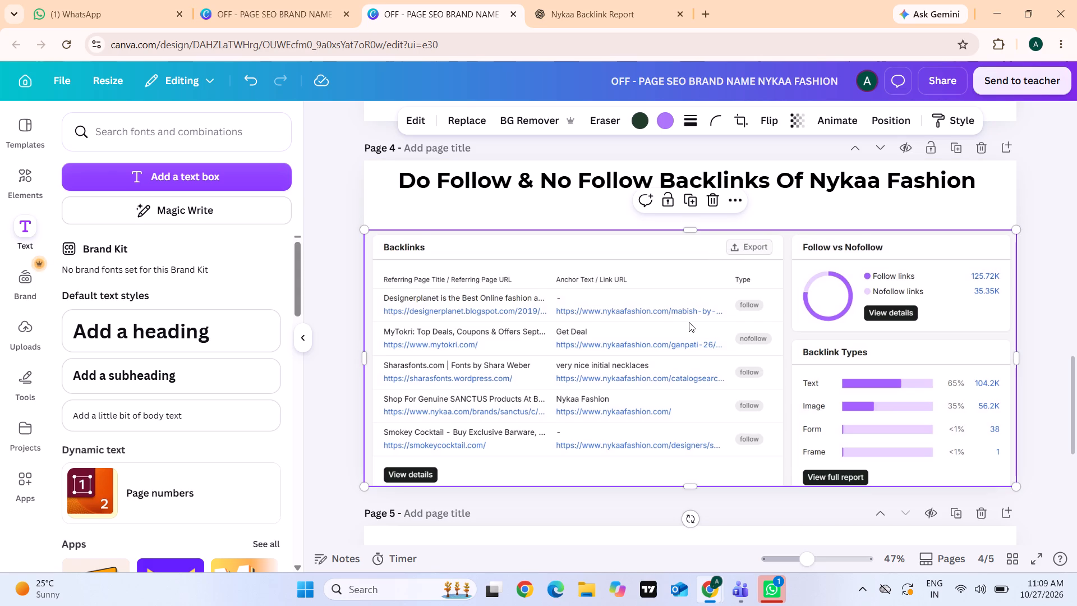
click(689, 322)
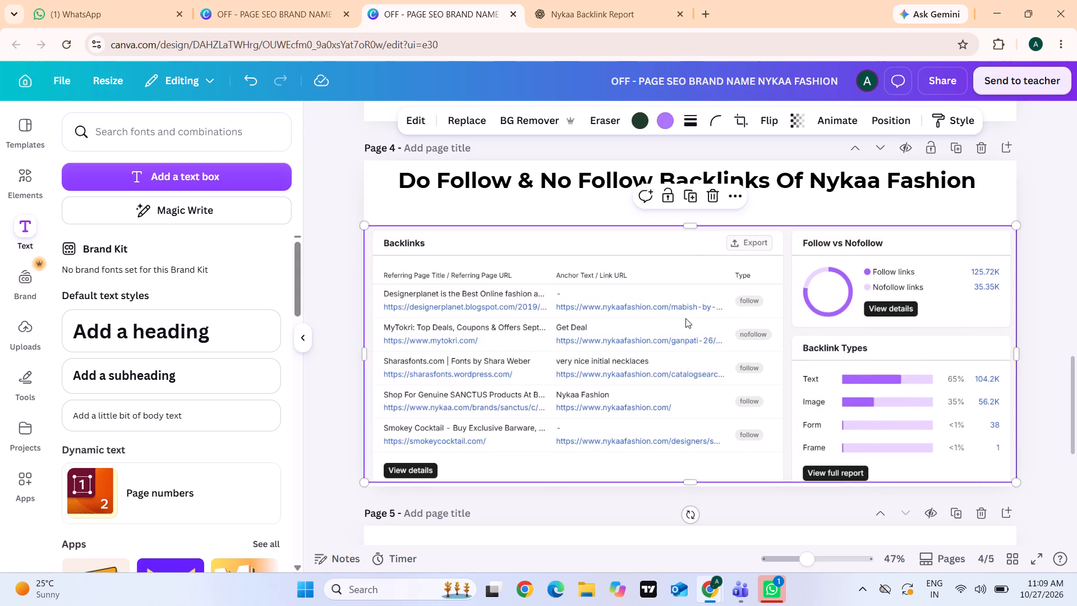
Move the page 4 title down to sit just above the backlinks screenshot, centred horizontally on the page.
drag(748, 171, 754, 186)
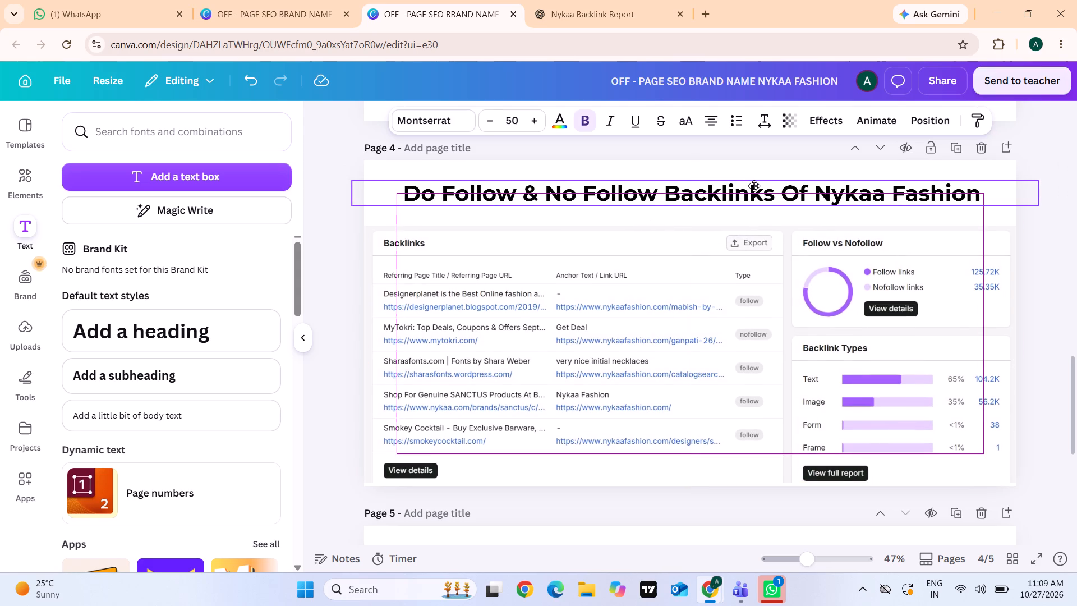
drag(754, 186, 754, 190)
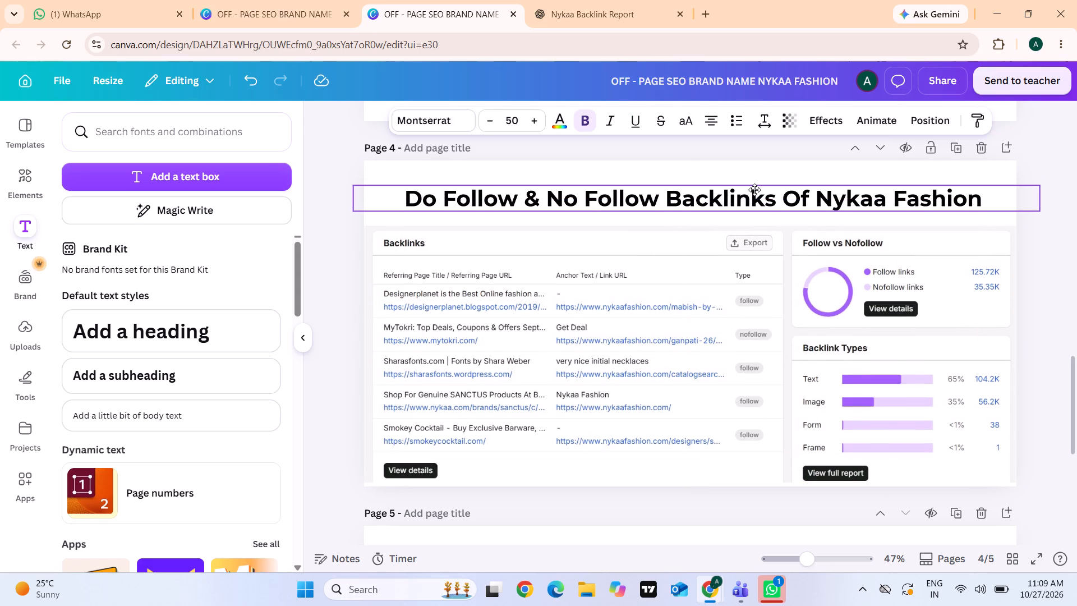
drag(754, 190, 745, 194)
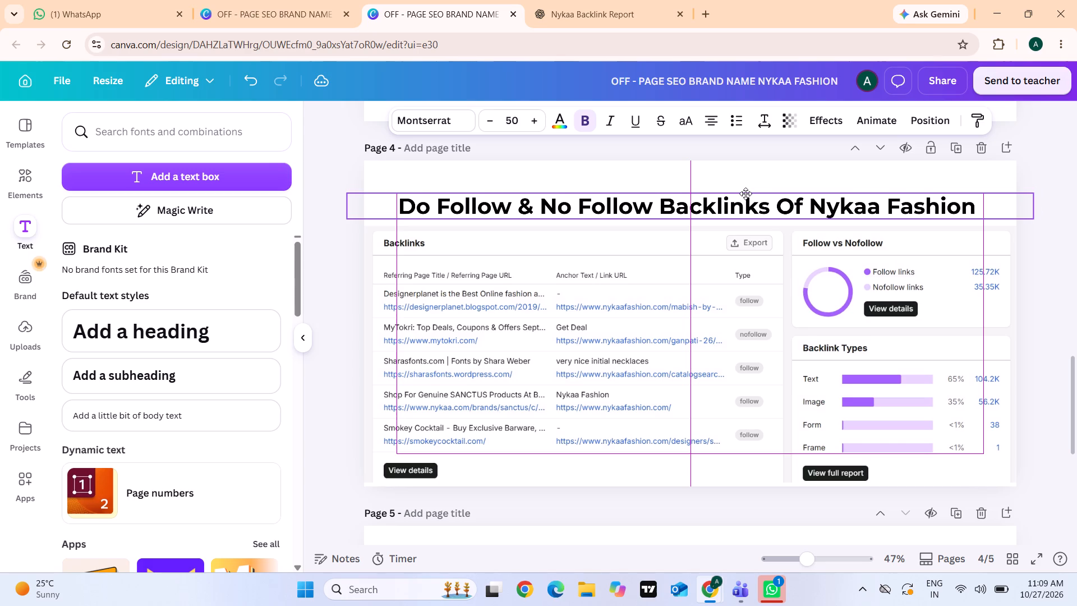
drag(745, 194, 747, 186)
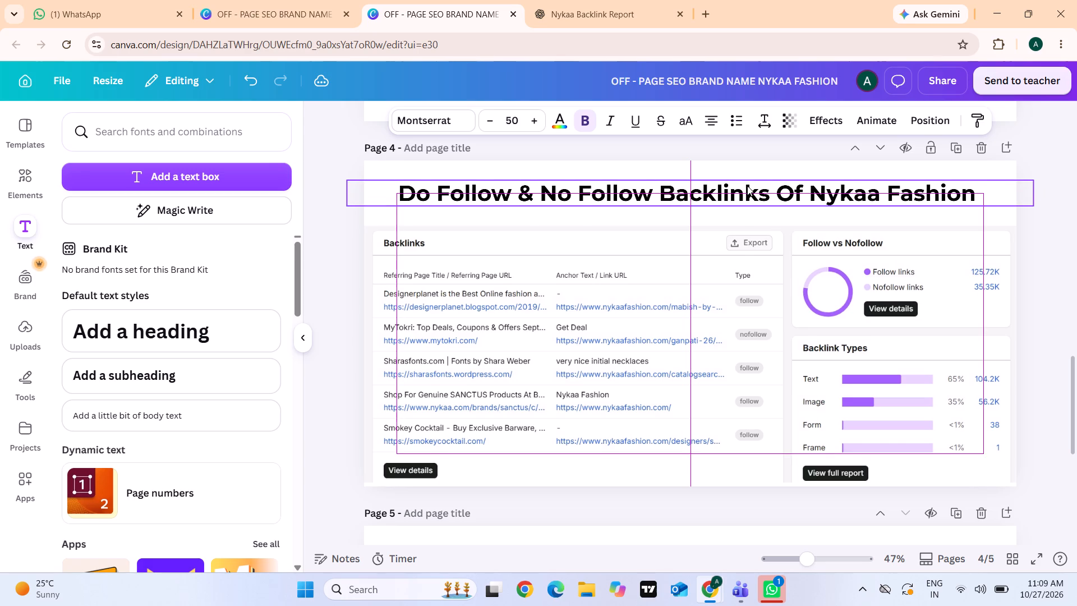
click(1056, 266)
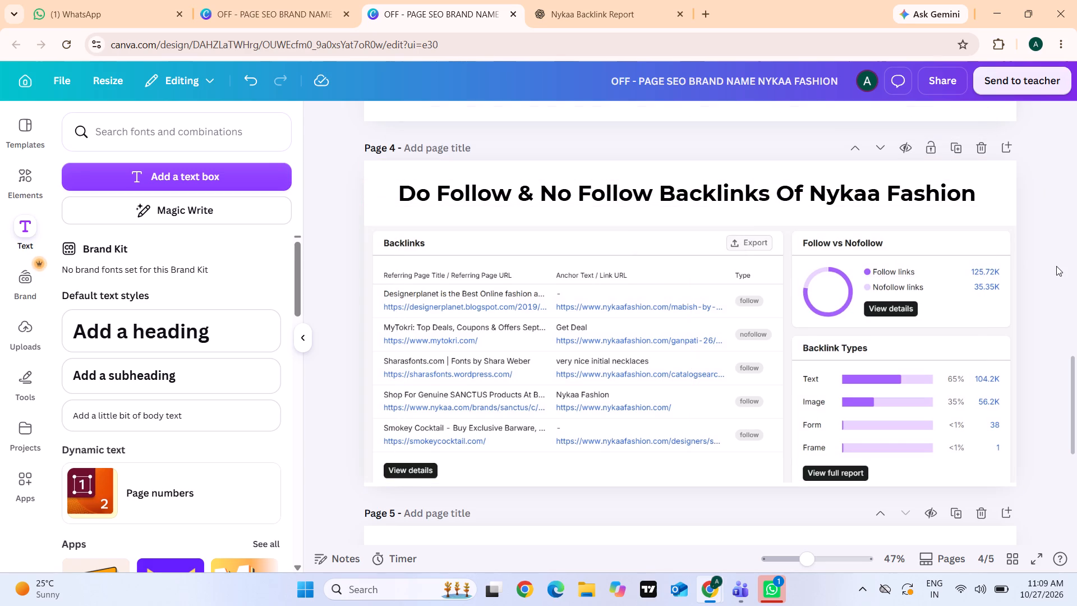
drag(871, 178, 871, 186)
click(871, 186)
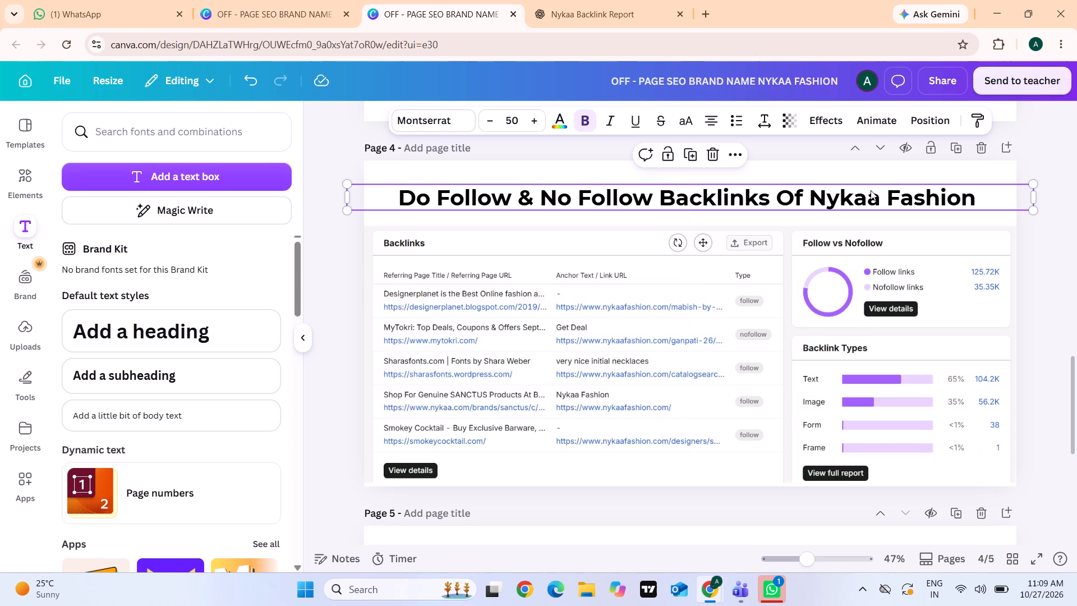
click(1065, 284)
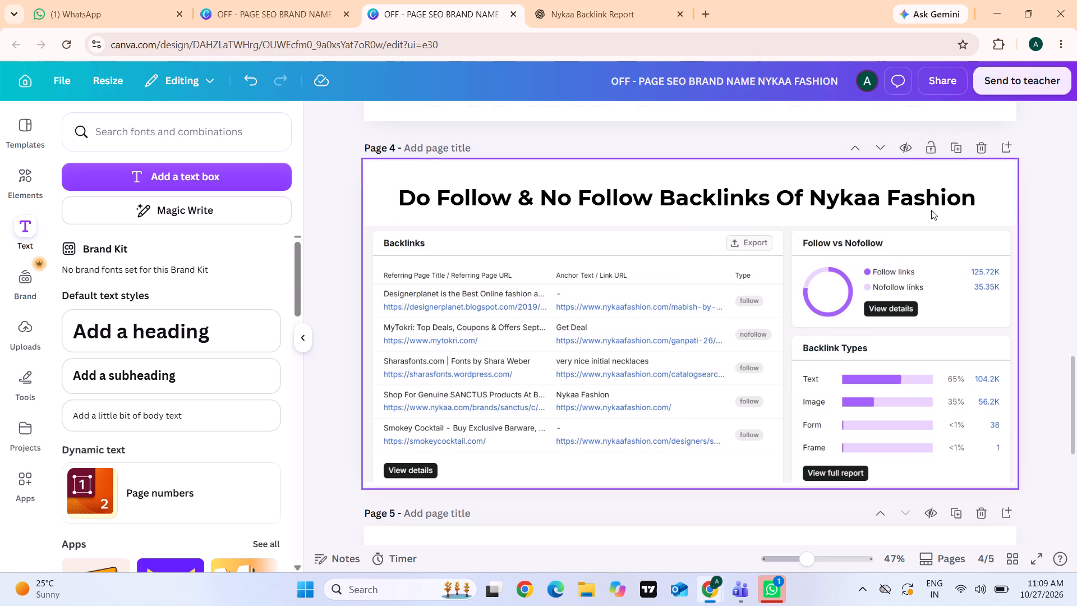
drag(909, 202, 909, 208)
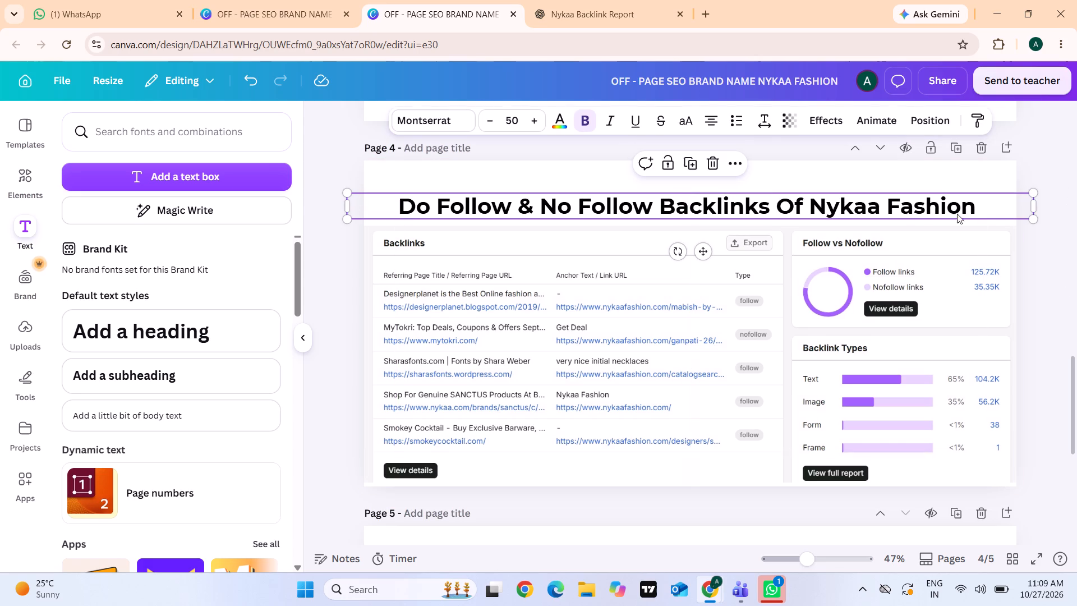
click(1076, 247)
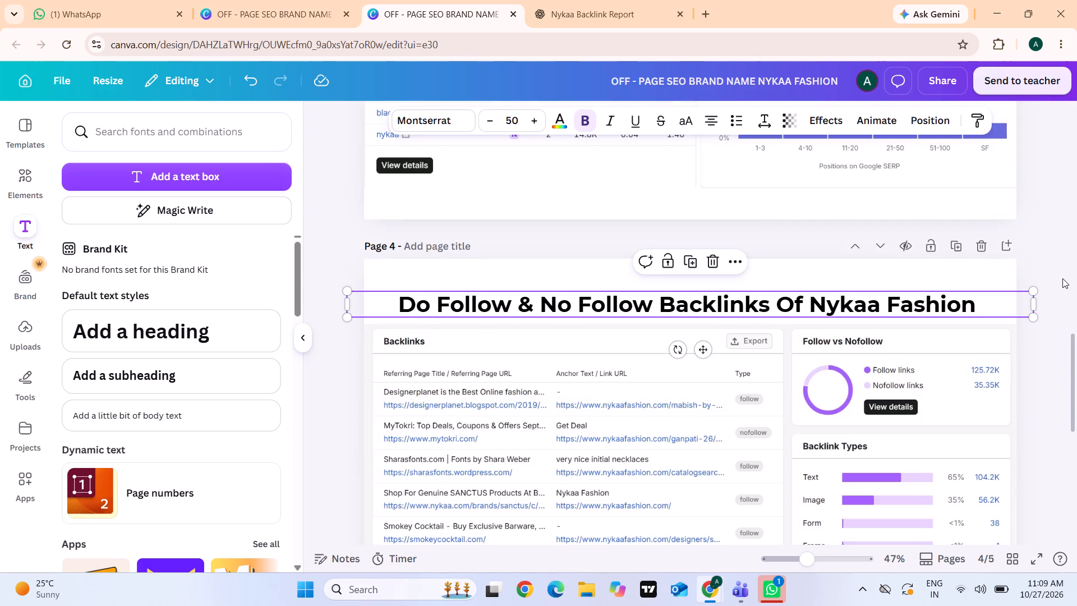
scroll(1062, 278, down, 2)
scroll(1062, 278, up, 2)
click(1062, 278)
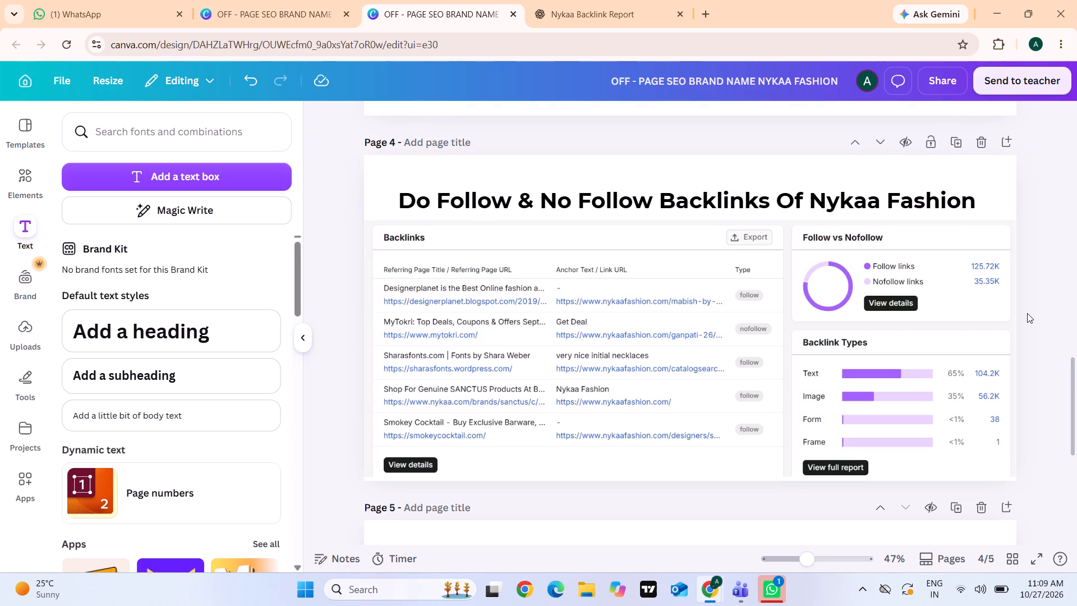
Select the "Refering Domin" title text on the Myntra design's page 5 to copy it for the Nykaa Fashion design's blank page 5.
scroll(1027, 313, down, 4)
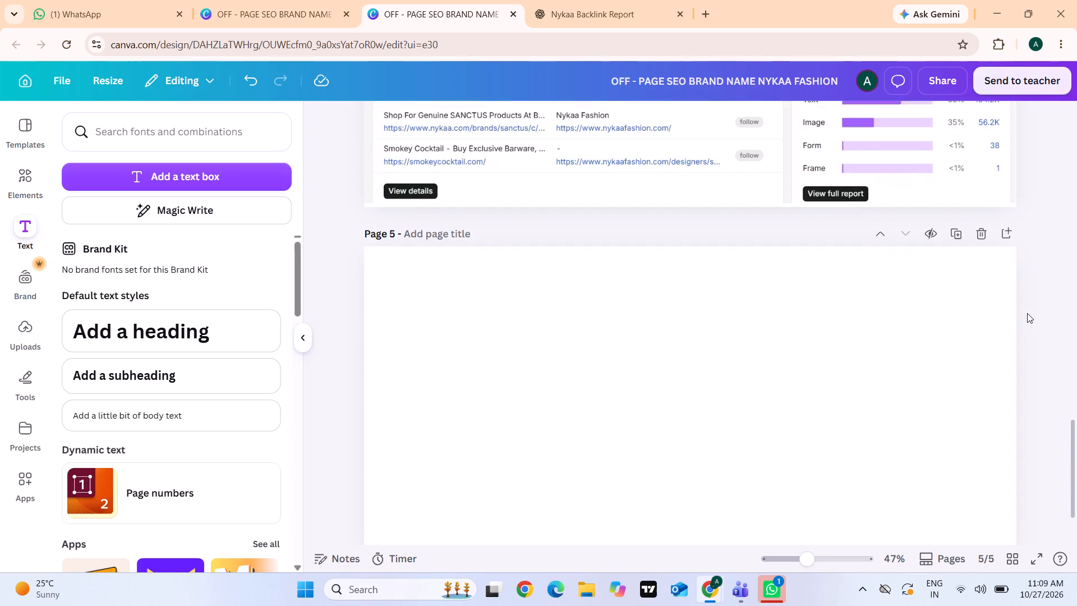
scroll(1027, 313, down, 3)
click(769, 295)
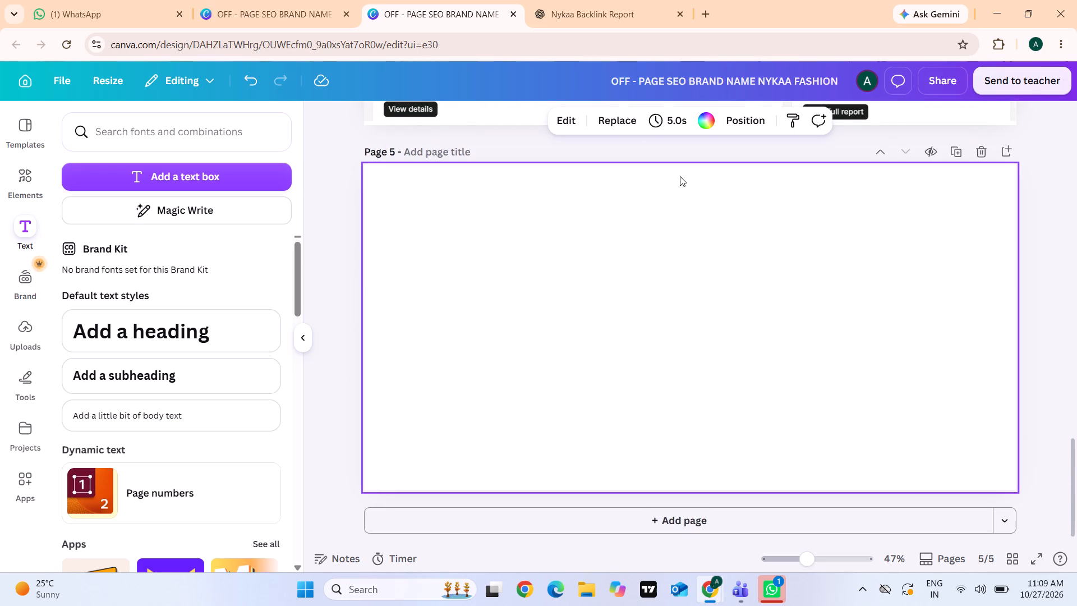
click(315, 0)
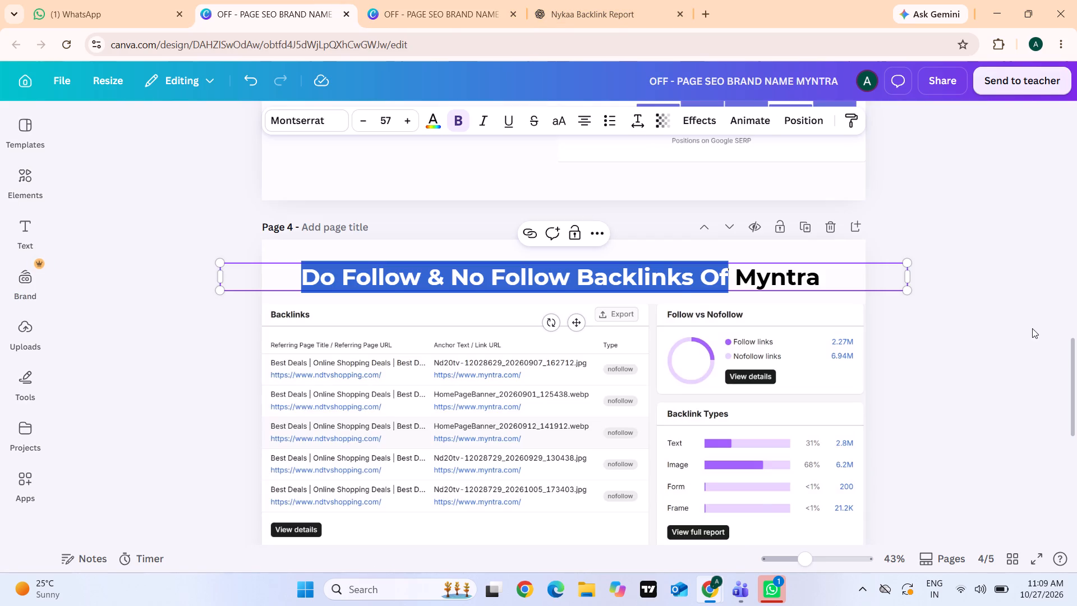
click(1034, 330)
scroll(928, 353, down, 4)
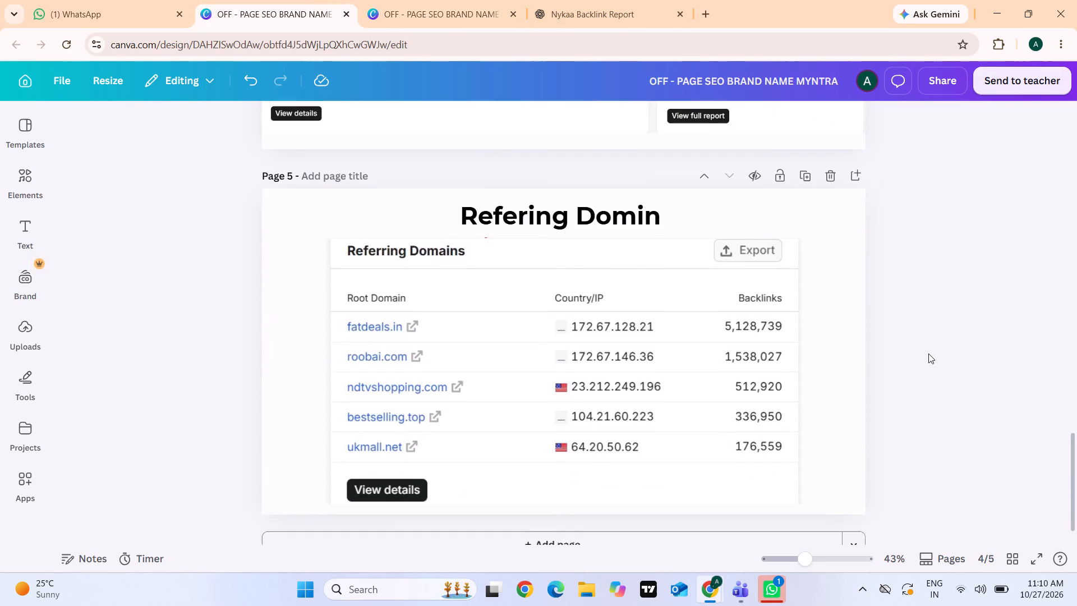
scroll(928, 353, down, 1)
click(462, 181)
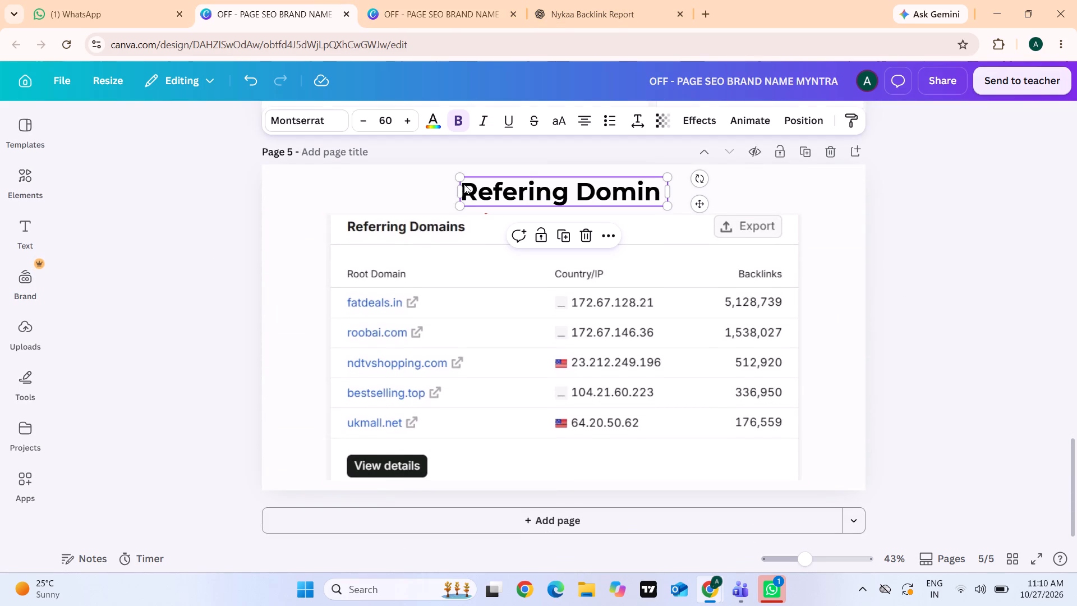
click(468, 189)
drag(462, 190, 496, 198)
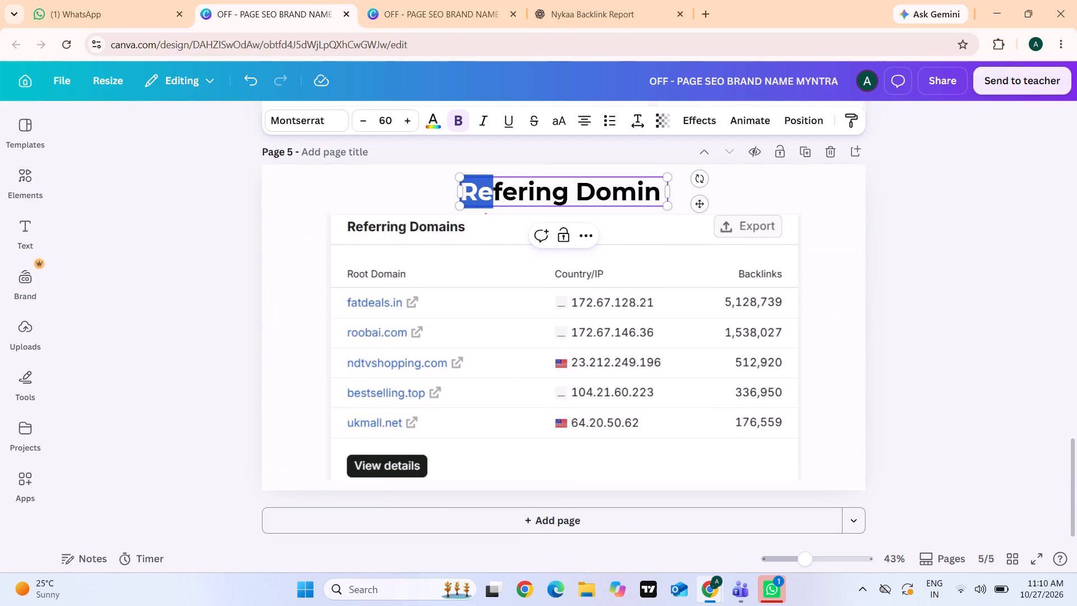
Copy the full "Refering Domin" title from the Myntra design onto the Nykaa Fashion design's page 5, placing it near the page's top, roughly centred.
drag(496, 198, 657, 194)
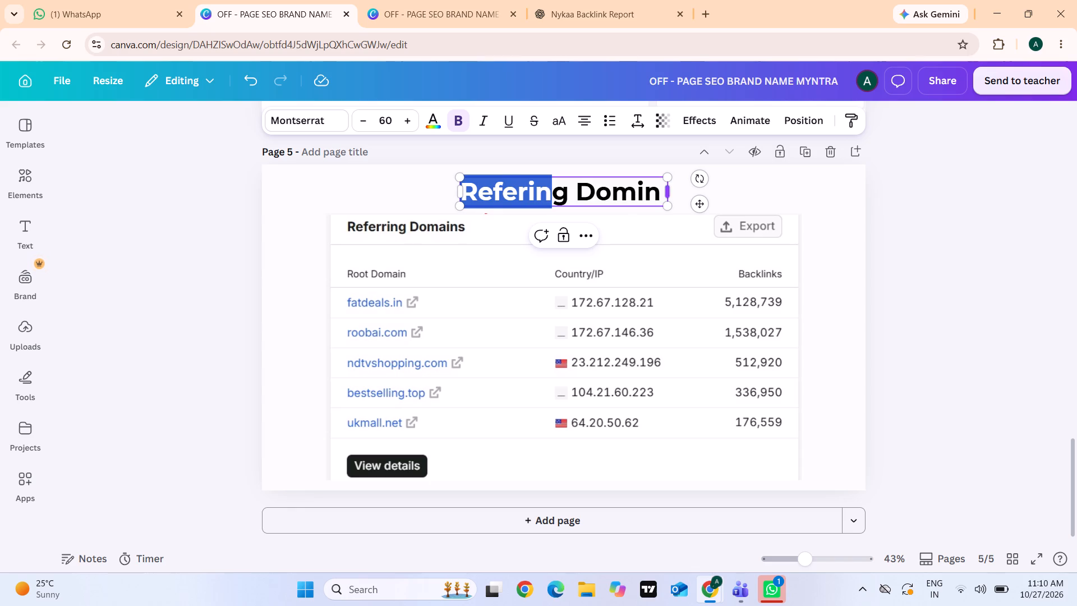
drag(657, 194, 656, 194)
key(ctrl+c)
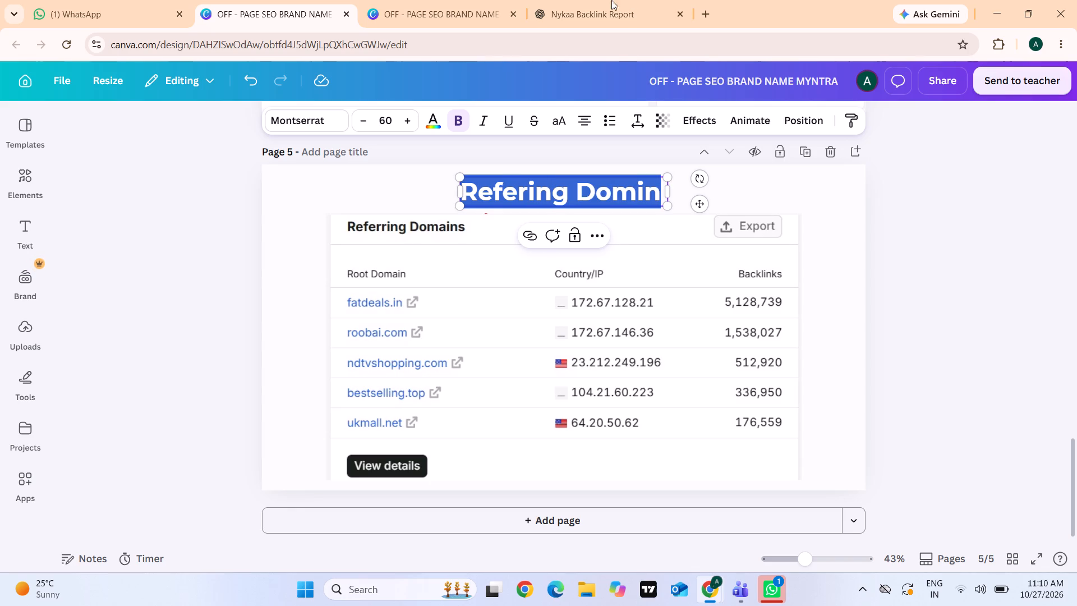
click(448, 0)
key(ctrl+v)
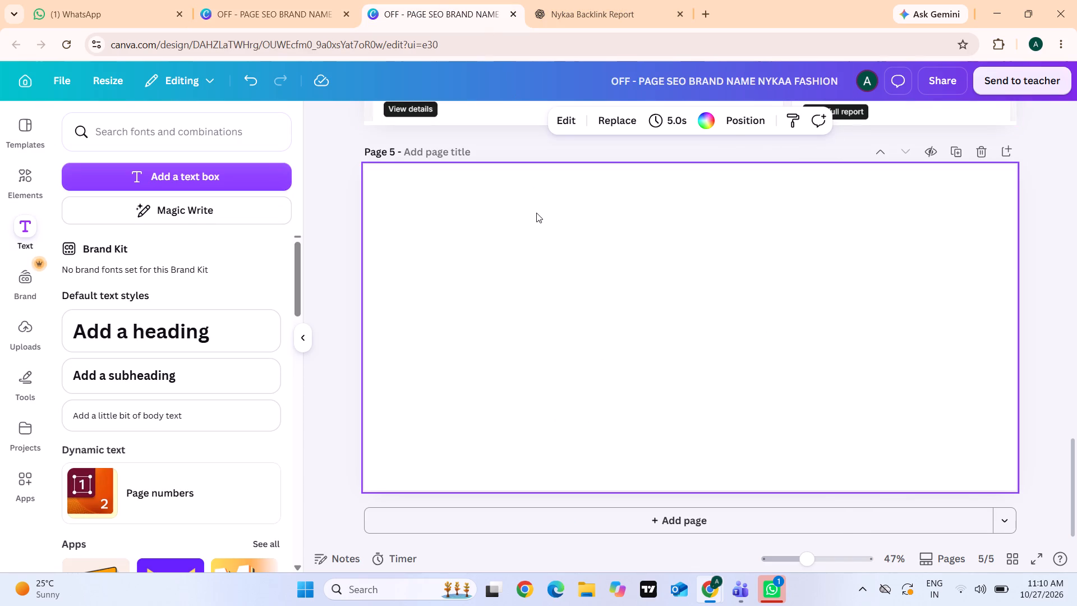
click(767, 274)
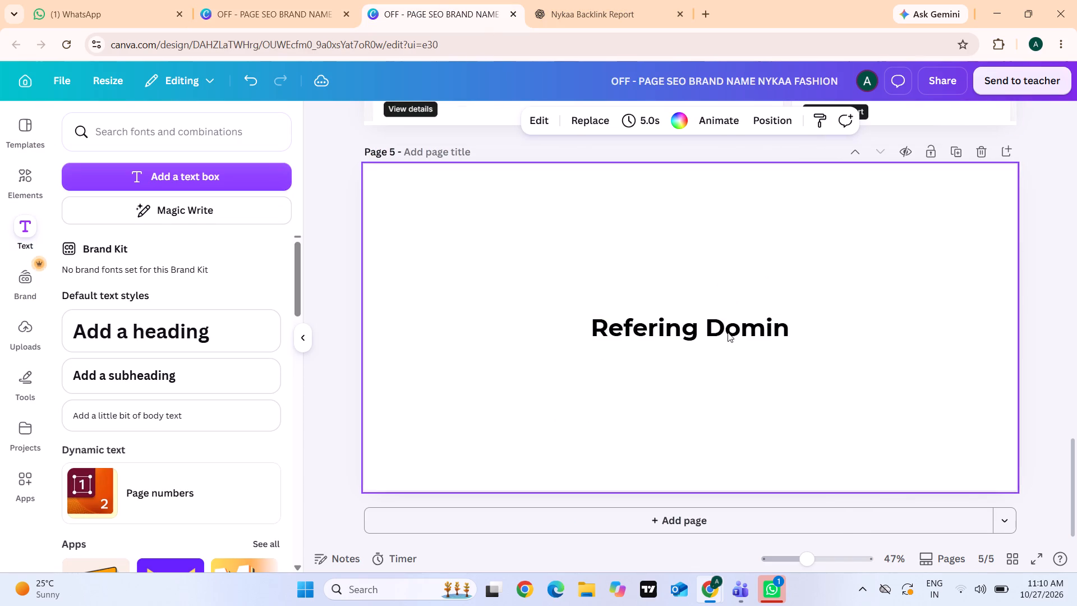
drag(728, 334, 698, 215)
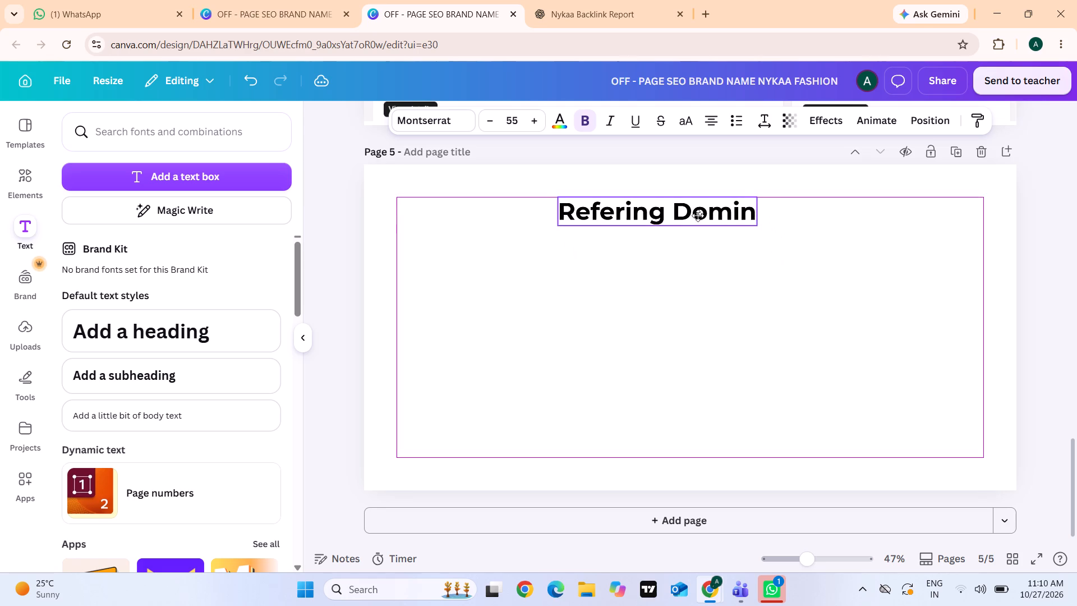
drag(698, 215, 720, 218)
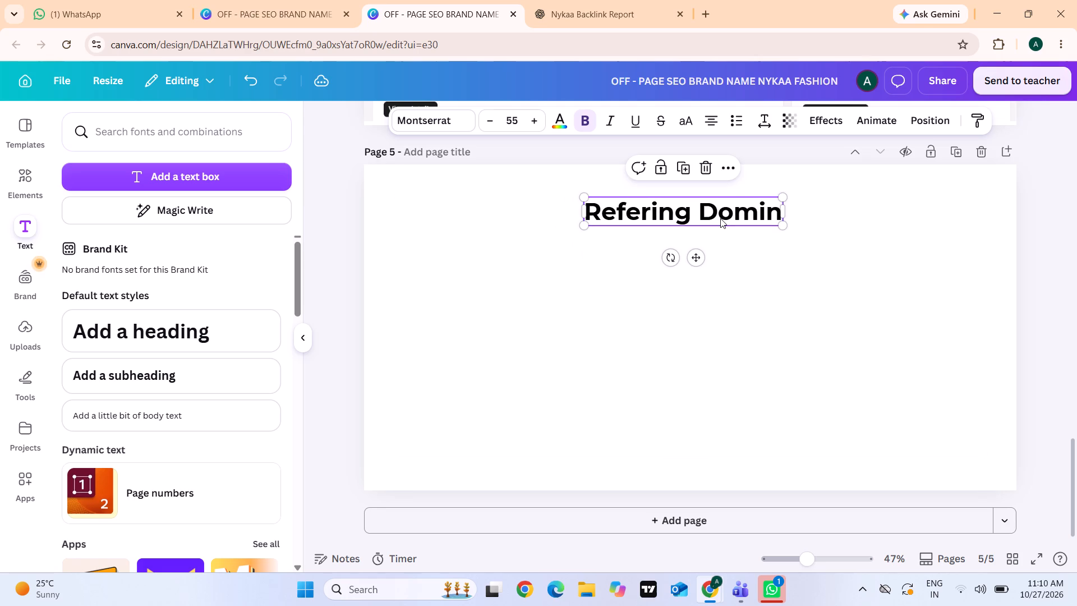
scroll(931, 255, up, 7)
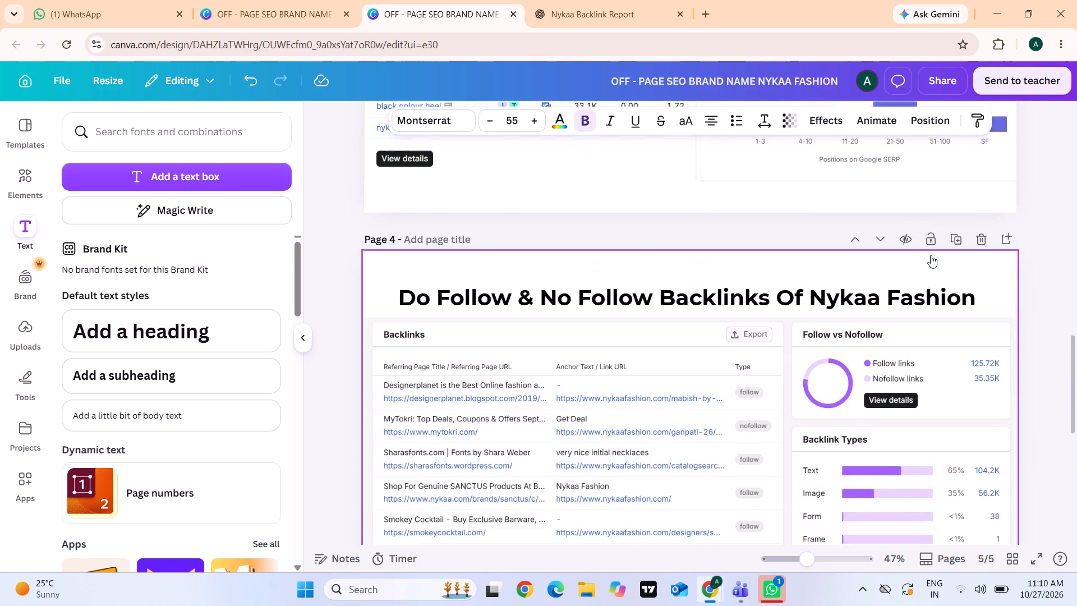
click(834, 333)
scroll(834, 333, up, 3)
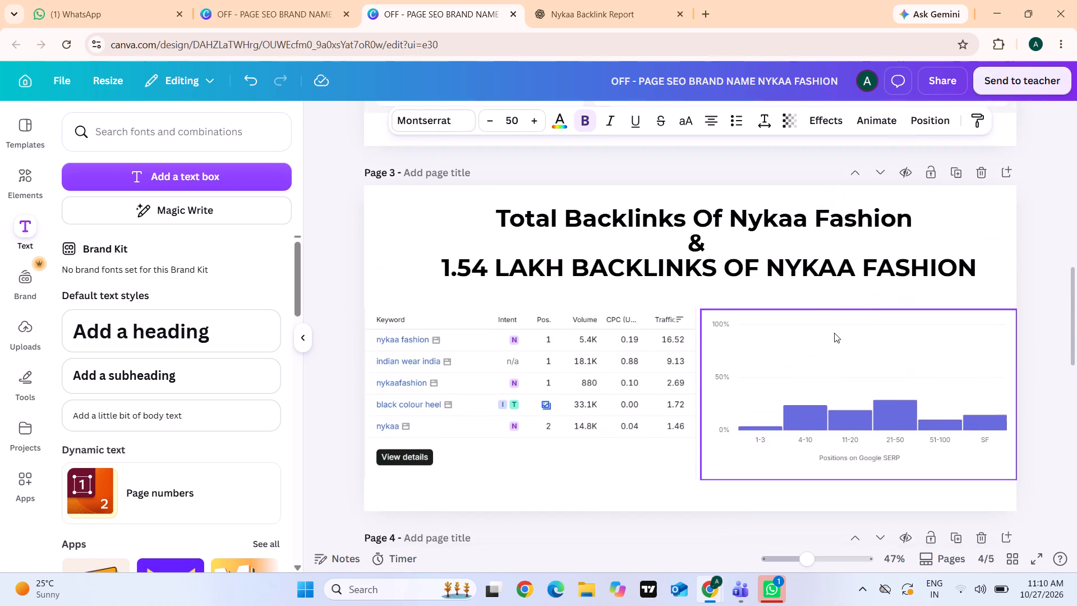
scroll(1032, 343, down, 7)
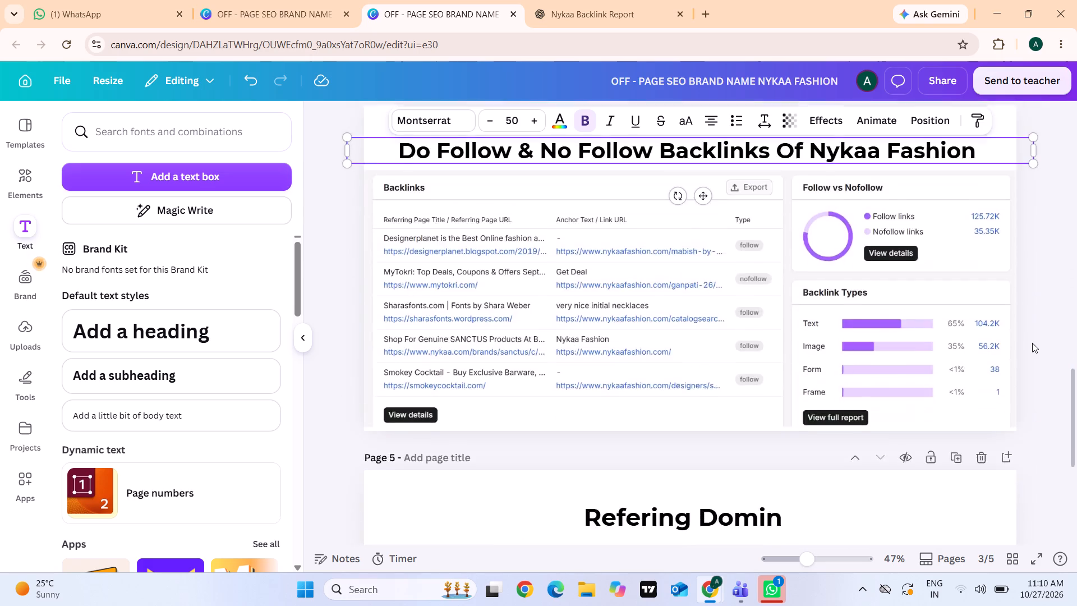
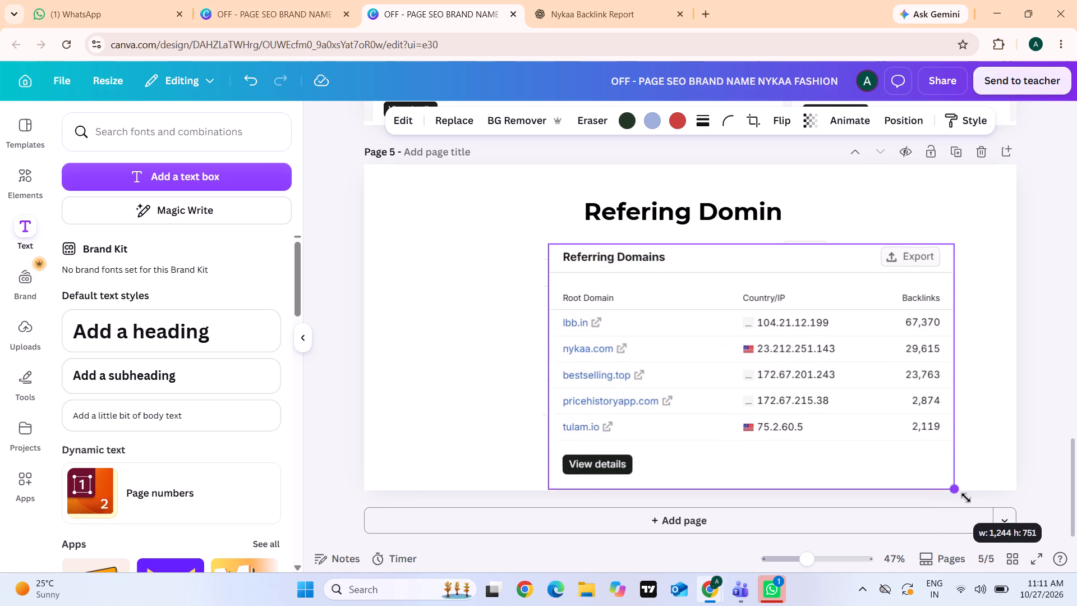
Enlarge the Referring Domains screenshot on page 5 down to the page's bottom edge and centre it horizontally.
drag(966, 498, 989, 449)
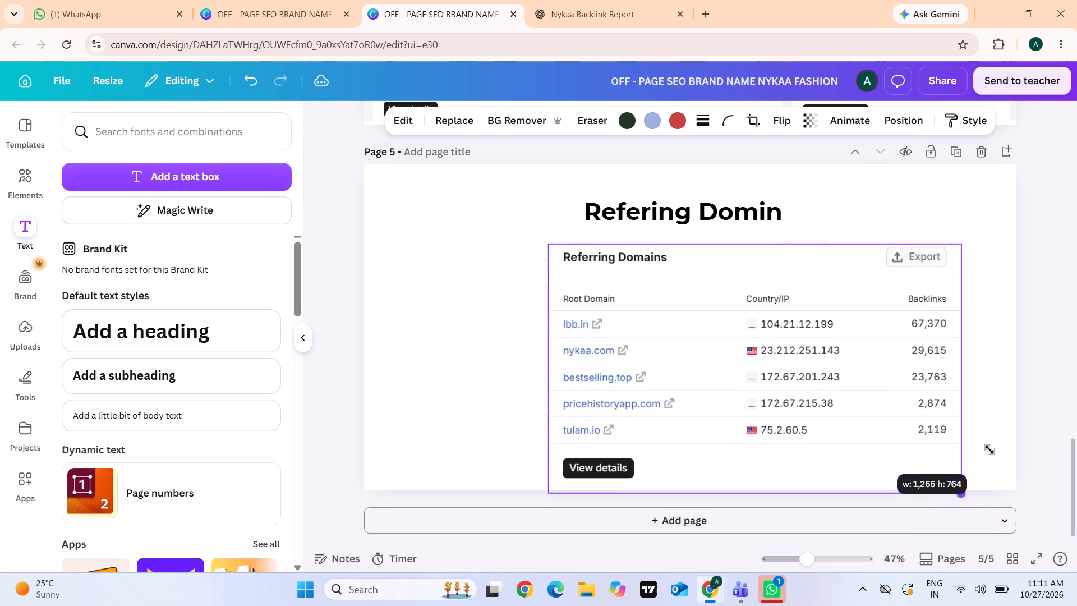
drag(989, 449, 988, 448)
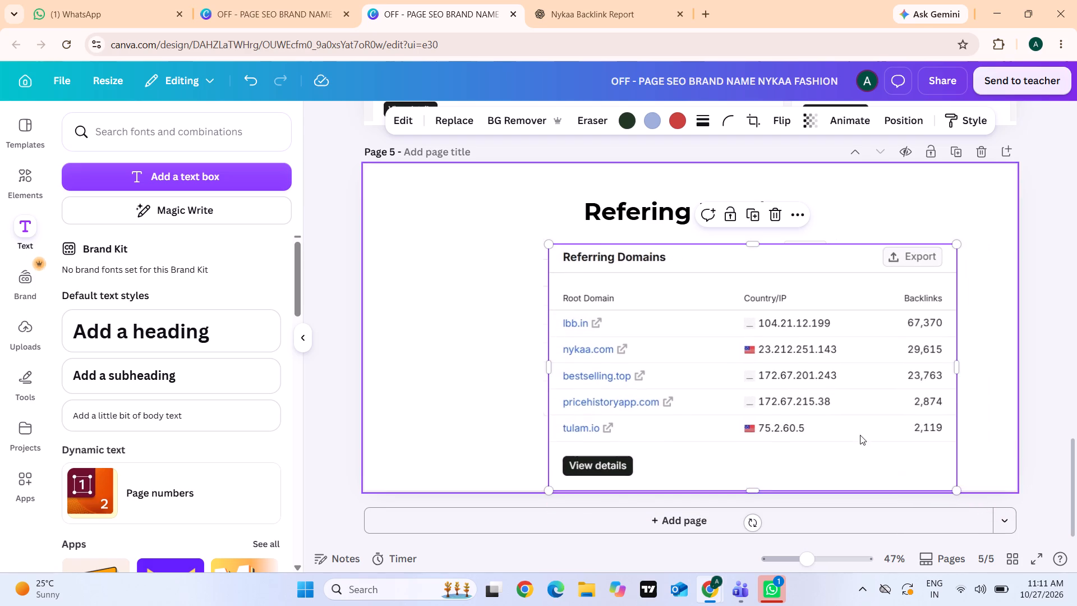
drag(550, 349, 501, 347)
drag(726, 239, 717, 223)
drag(724, 327, 693, 323)
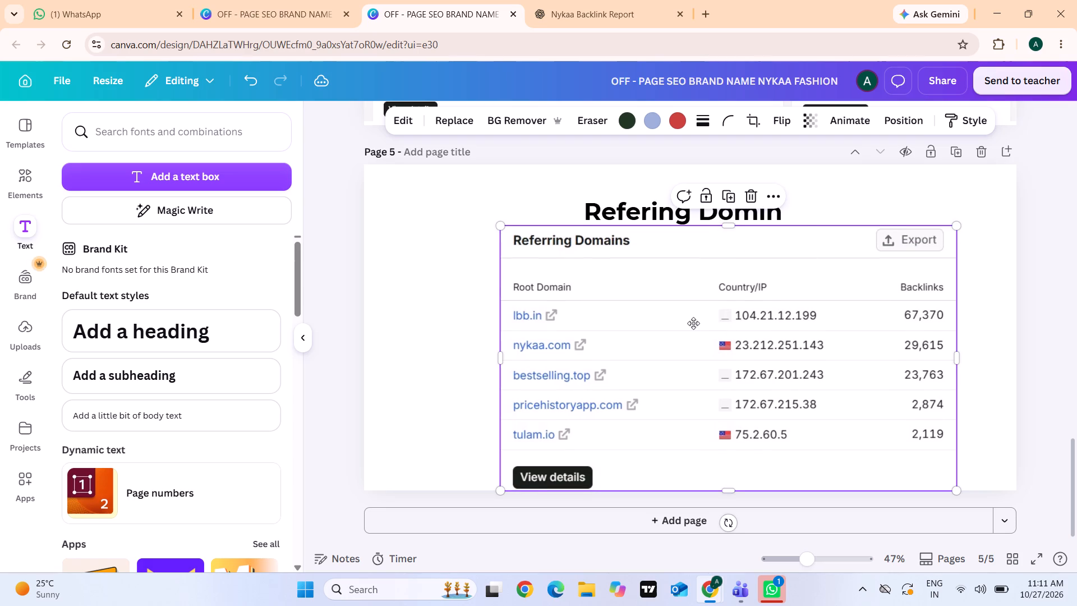
drag(693, 323, 688, 326)
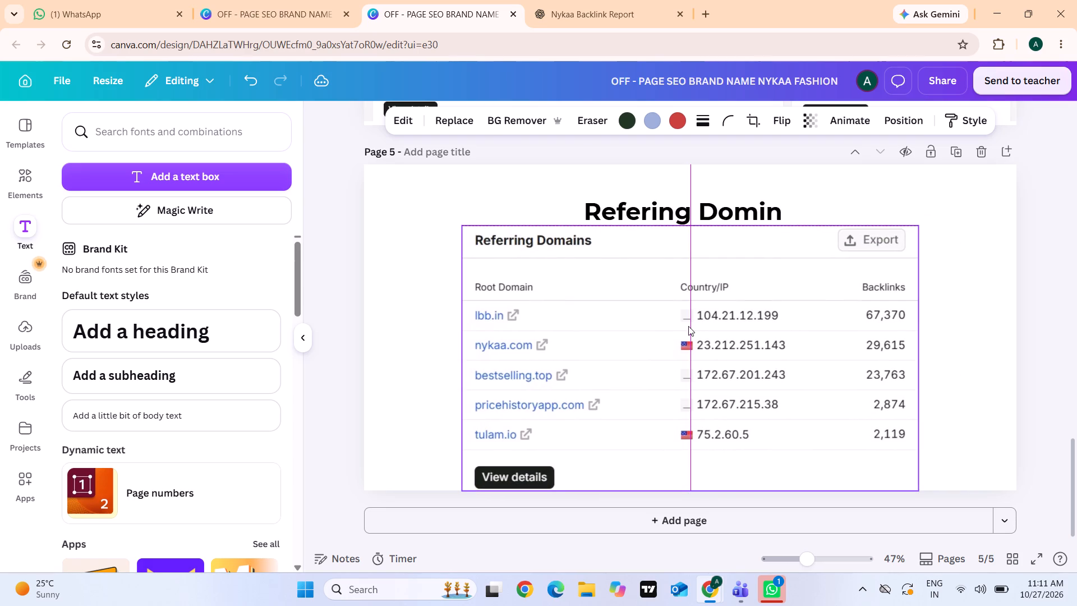
Enlarge the Referring Domains screenshot slightly, raise the "Refering Domin" title, and centre the screenshot just below it.
drag(919, 227, 919, 227)
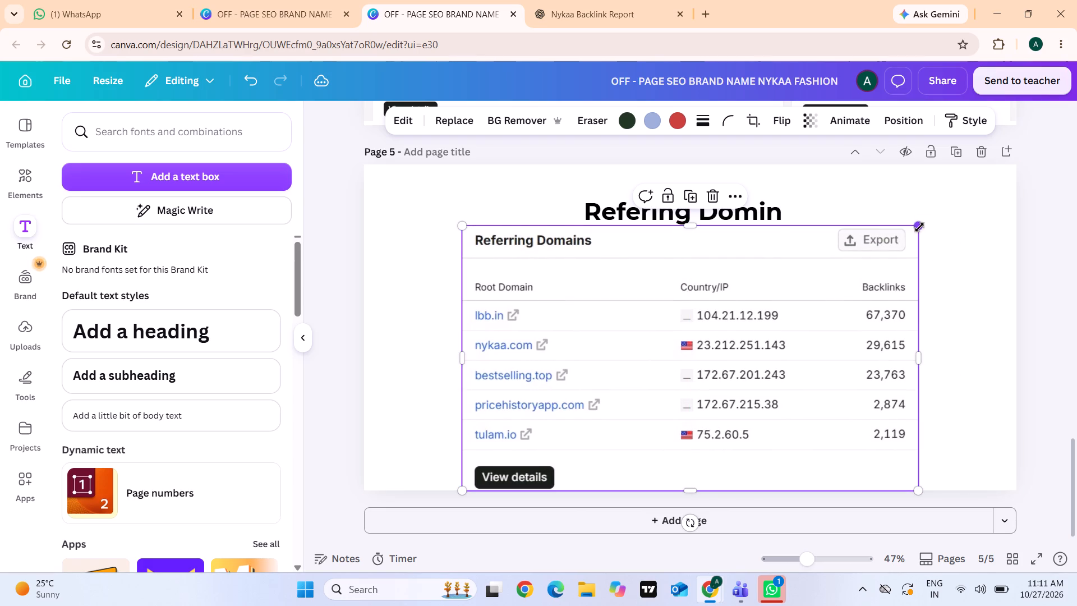
drag(919, 227, 924, 224)
drag(762, 213, 762, 197)
drag(753, 305, 746, 297)
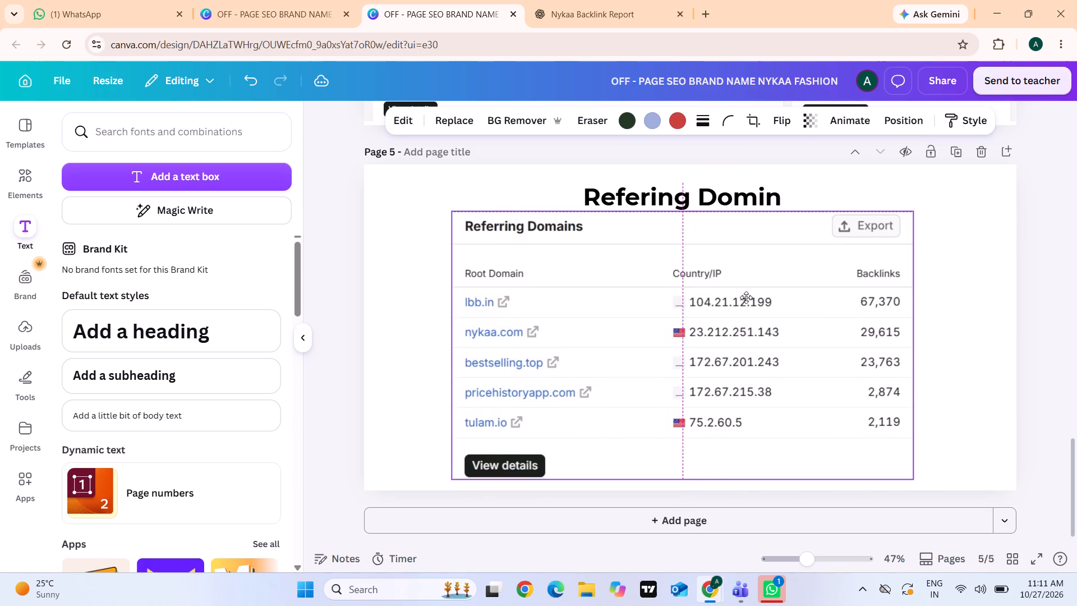
drag(746, 297, 748, 299)
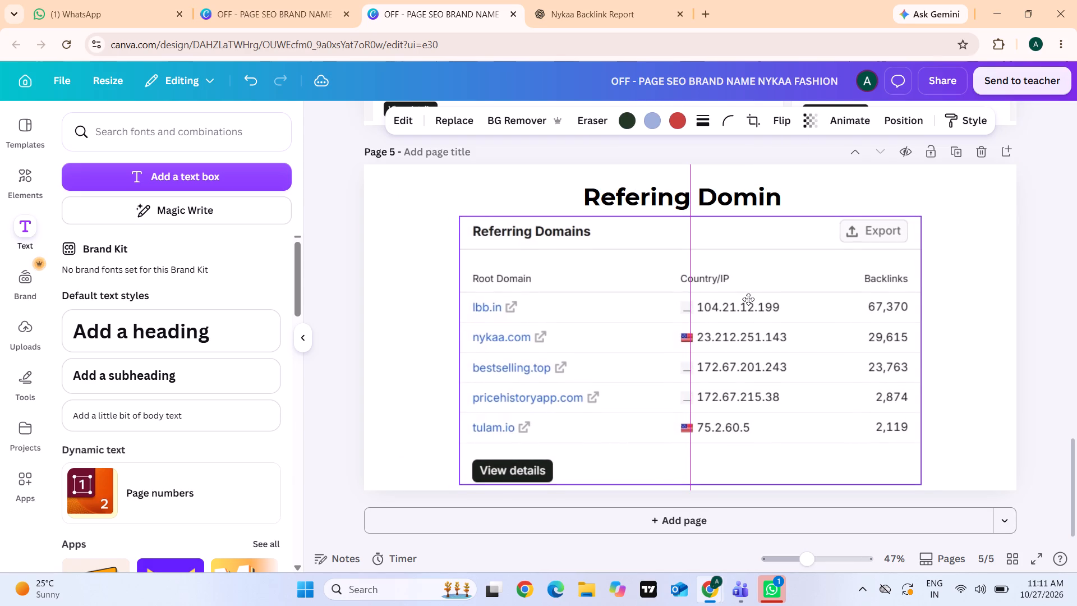
drag(748, 299, 748, 298)
Widen the Referring Domains screenshot on both sides to about 1,527 px and extend its bottom edge to include "View details".
drag(920, 343, 936, 343)
drag(455, 333, 462, 340)
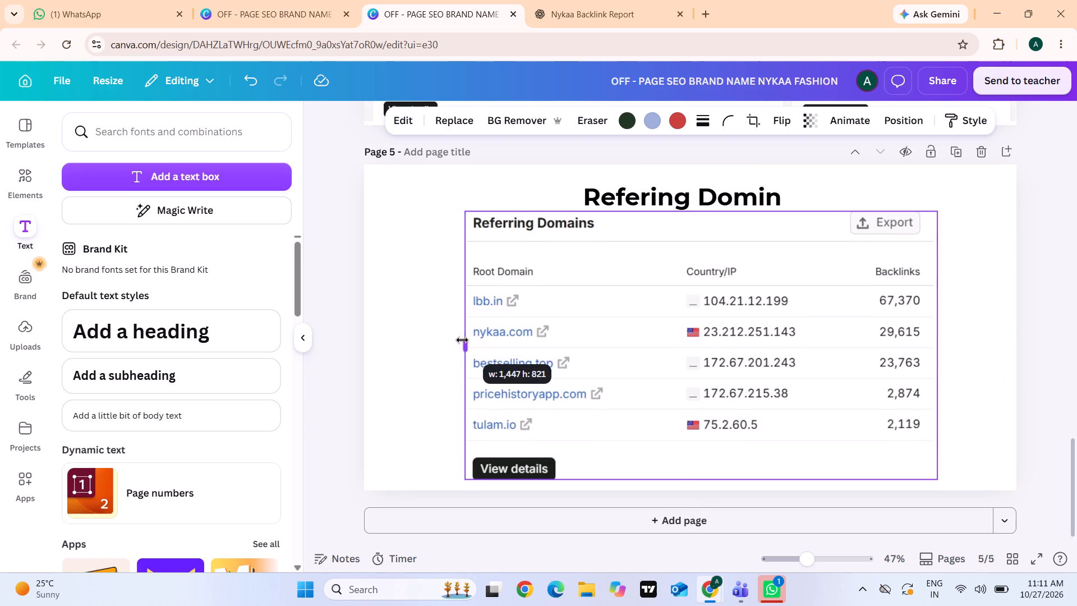
drag(462, 340, 435, 339)
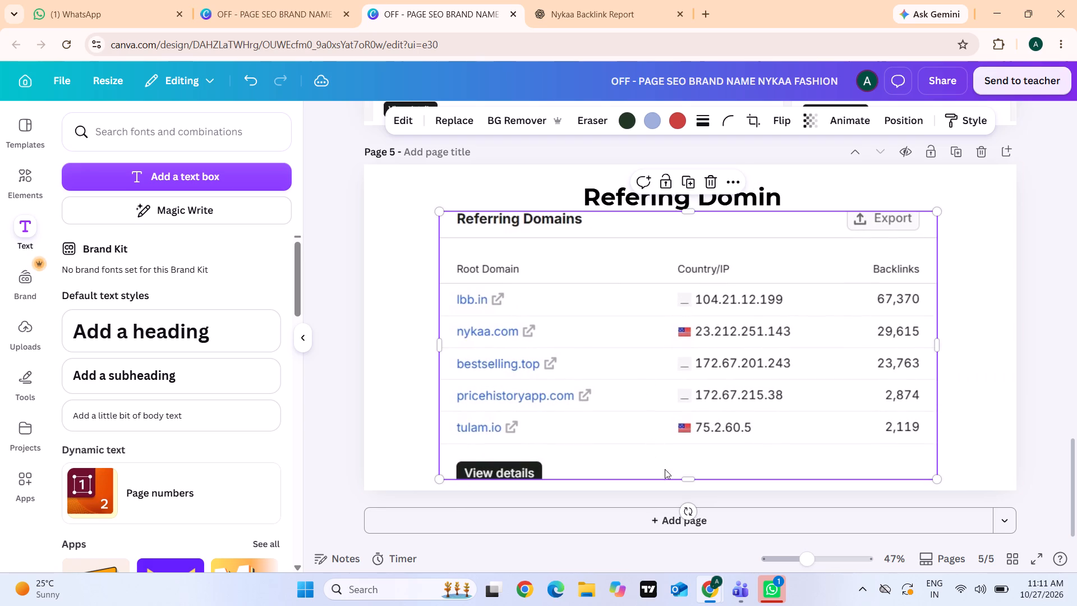
drag(684, 477, 684, 490)
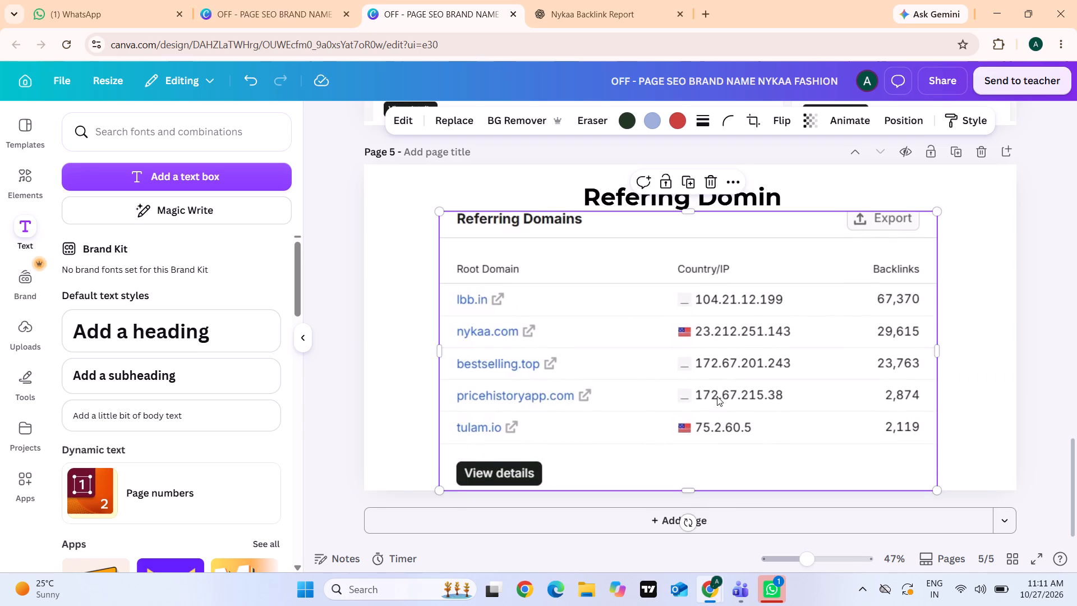
Centre the widened screenshot horizontally on page 5 and nudge the "Refering Domin" title slightly up.
click(717, 396)
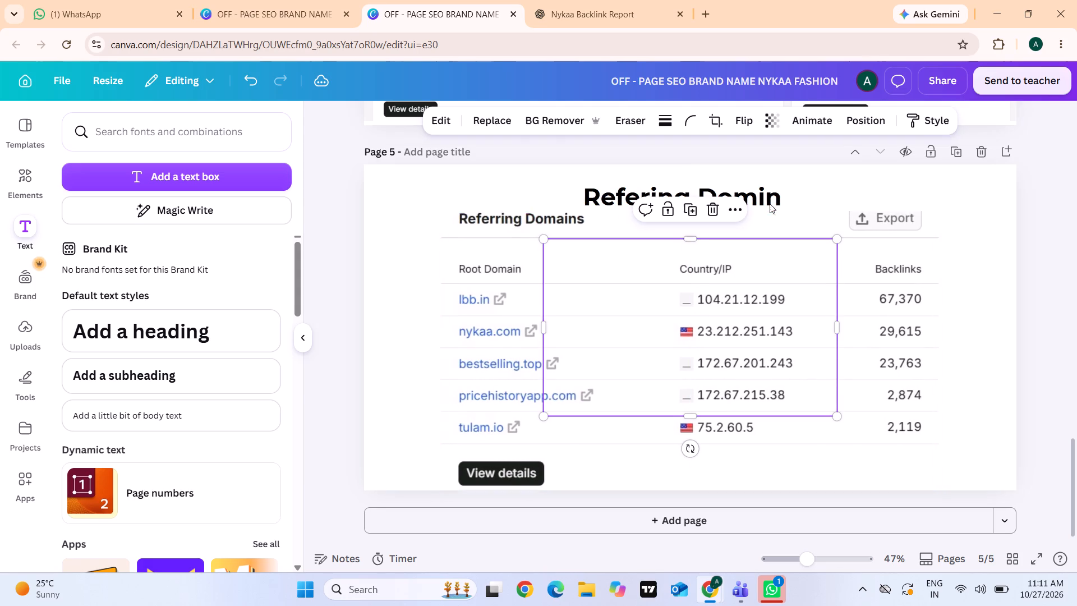
drag(765, 199, 765, 193)
Move the large screenshot aside, delete the smaller duplicate beneath it, and bring the large one back under the title.
click(713, 346)
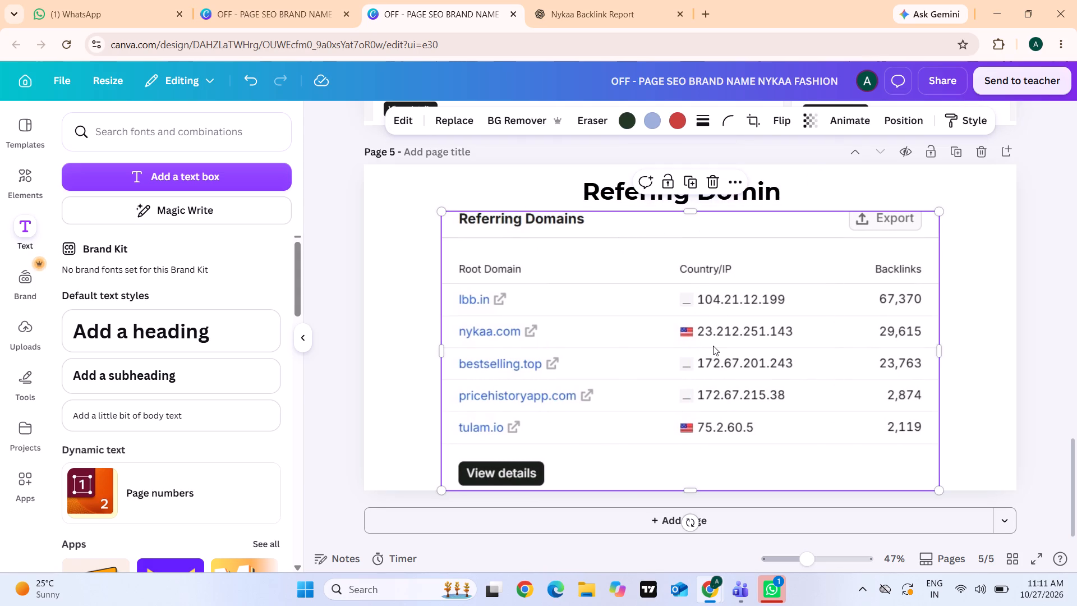
drag(713, 346, 892, 376)
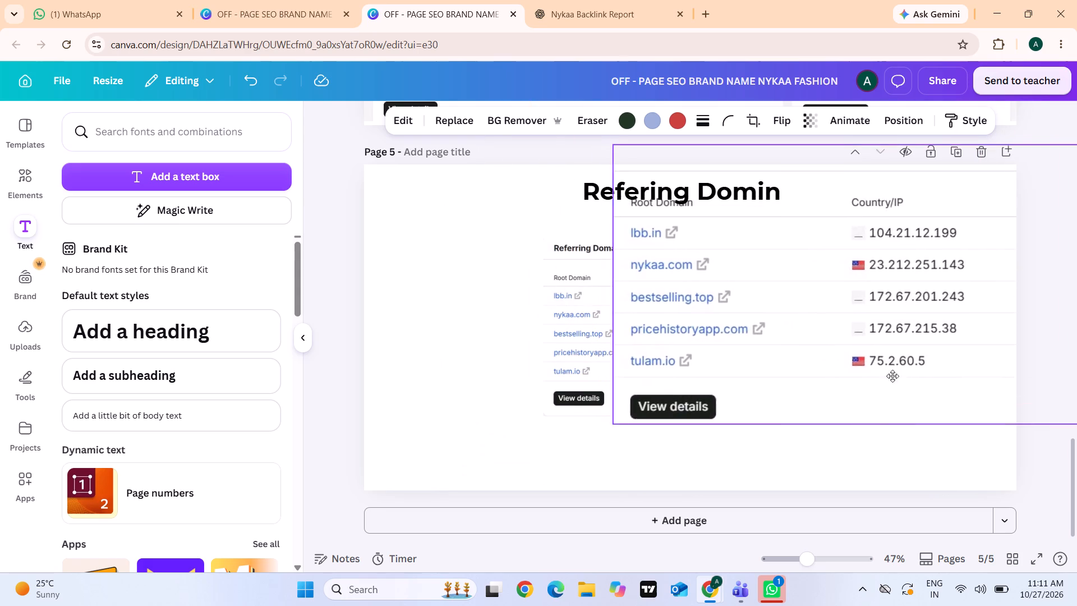
drag(892, 376, 883, 397)
click(553, 310)
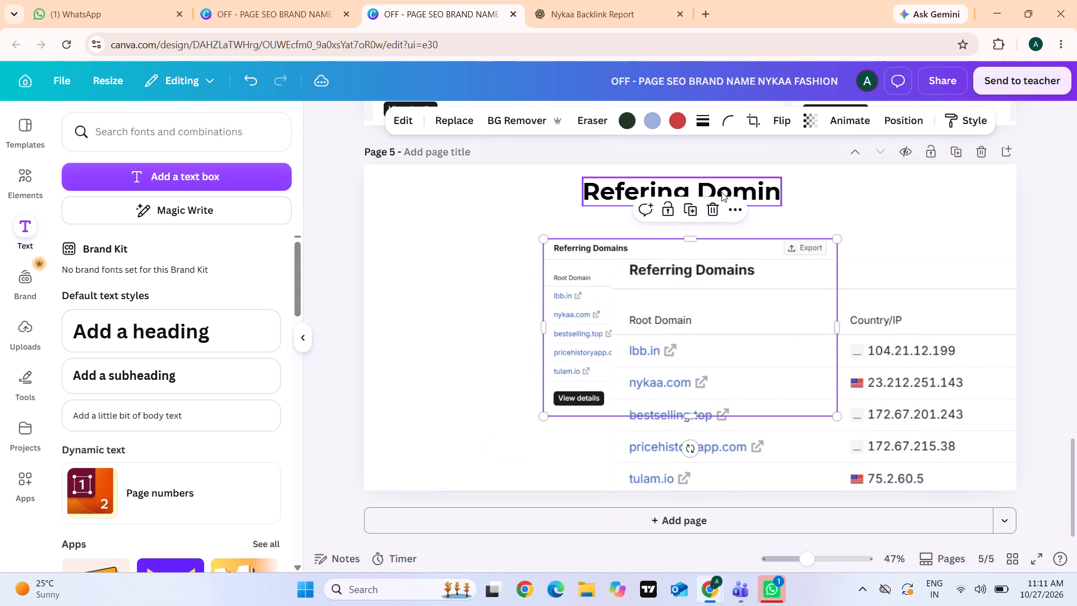
click(712, 206)
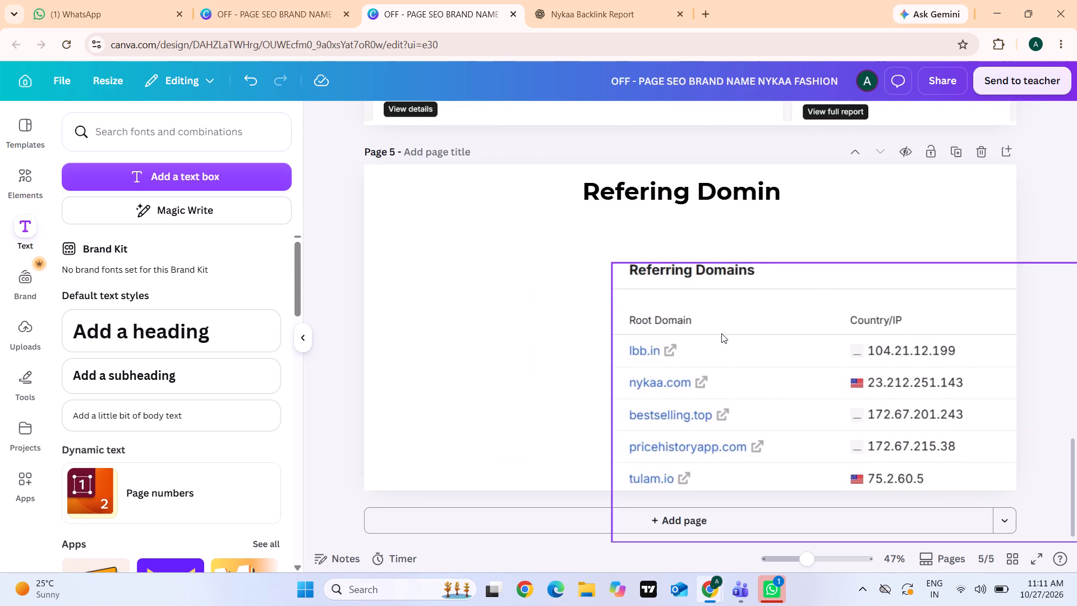
drag(721, 333, 546, 279)
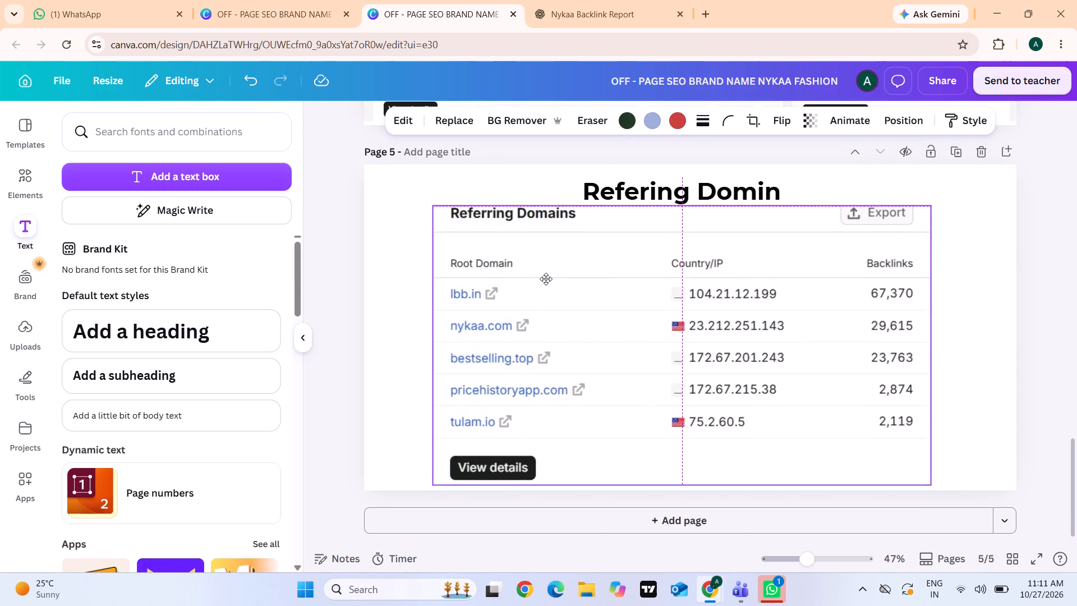
drag(546, 279, 546, 282)
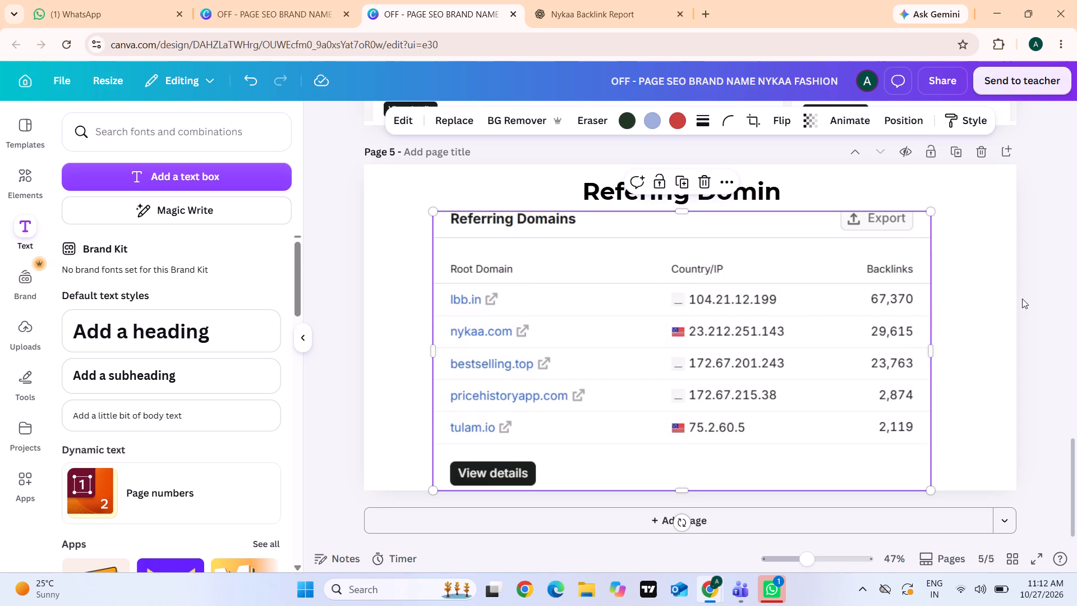
Centre both the large screenshot and the "Refering Domin" title horizontally on page 5.
click(1038, 303)
click(817, 297)
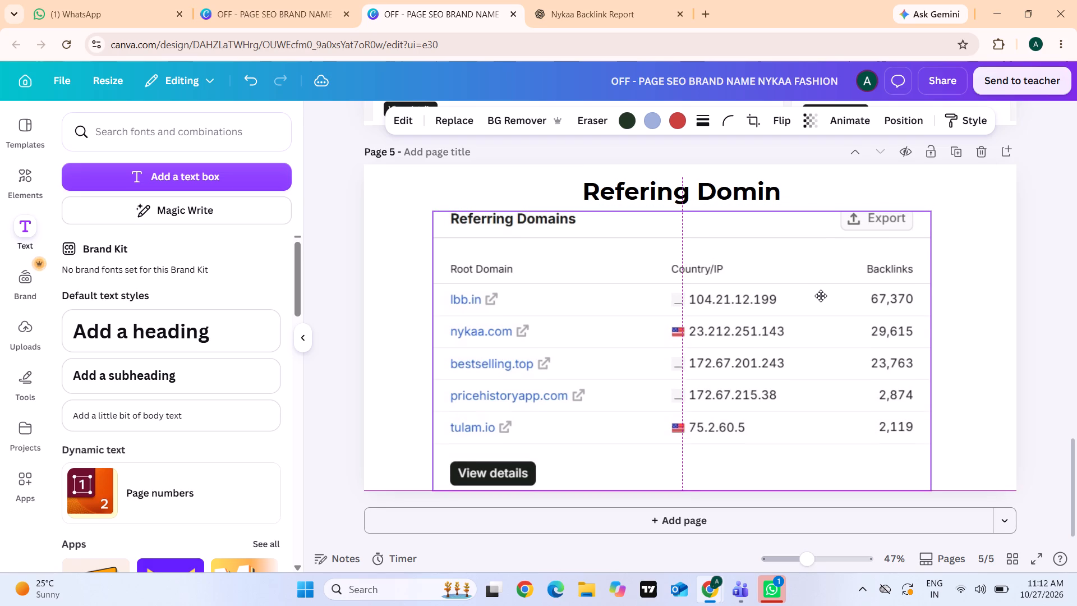
click(767, 190)
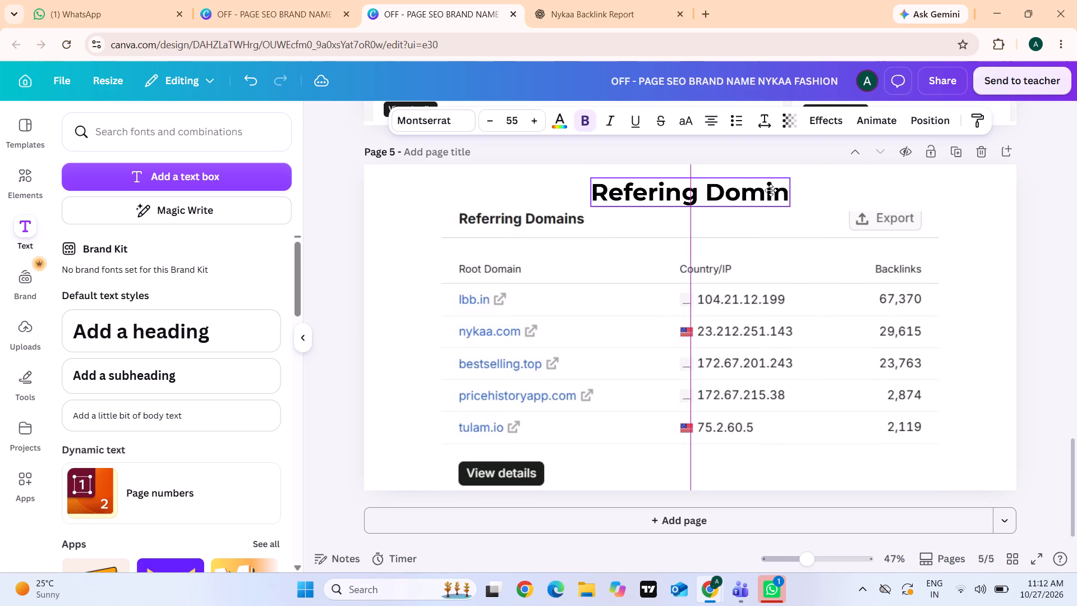
Crop the screenshot's top edge to remove the "Referring Domains" header line above the column names.
click(696, 215)
click(696, 215)
drag(696, 215, 695, 227)
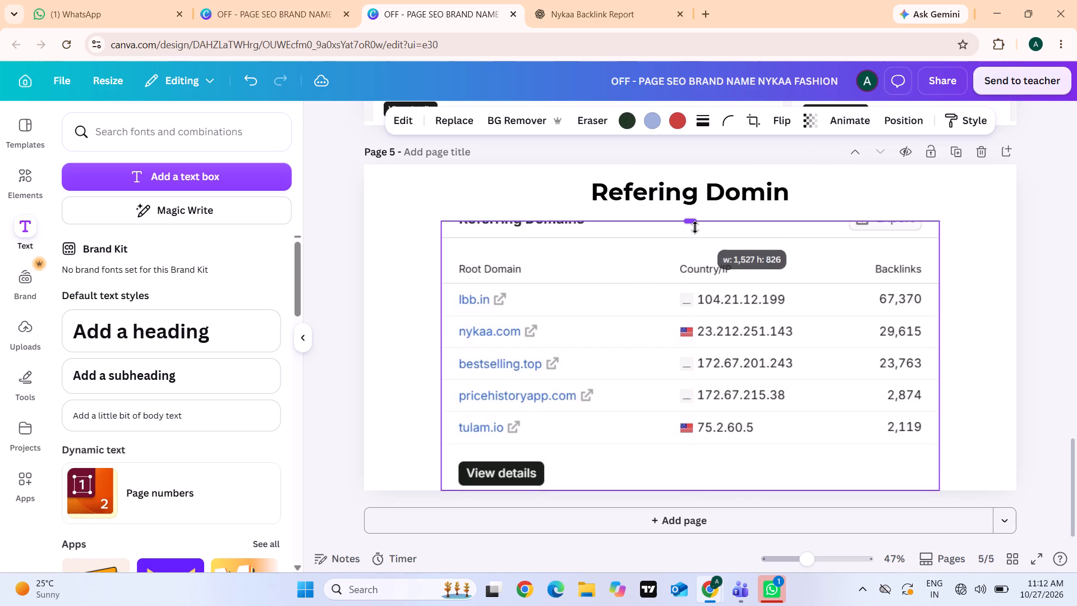
drag(695, 227, 695, 236)
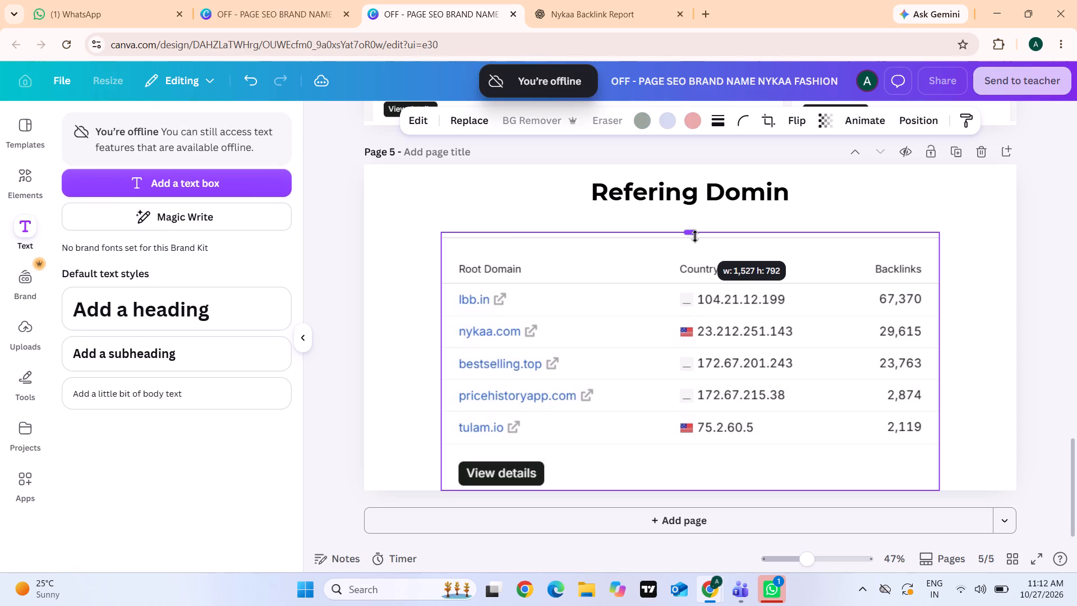
drag(695, 236, 695, 241)
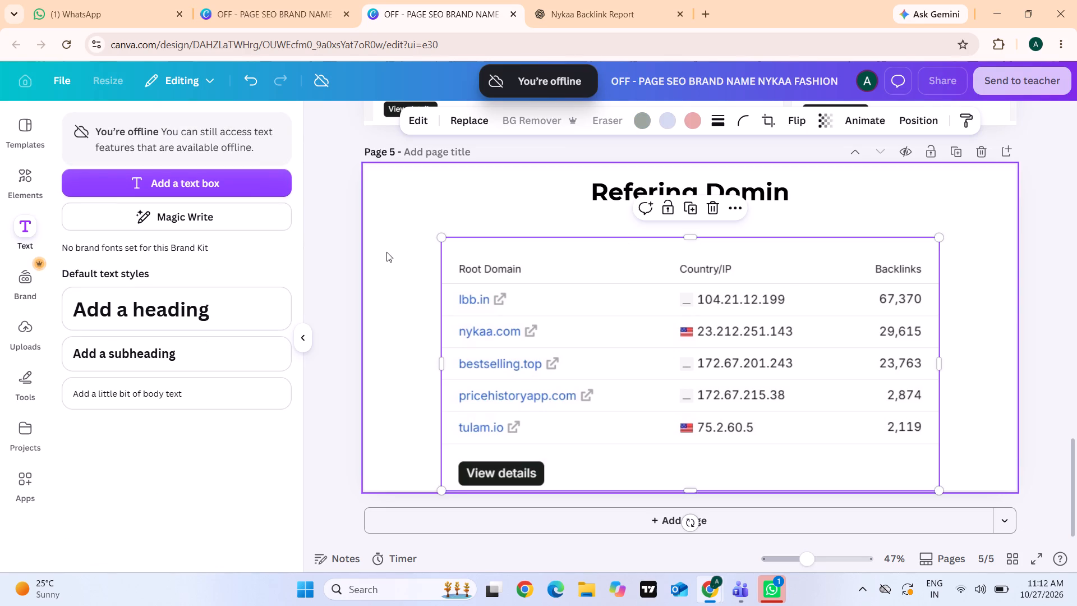
Enlarge the cropped screenshot to about 1,713 px wide and centre it horizontally against the bottom edge of page 5.
drag(439, 235, 401, 212)
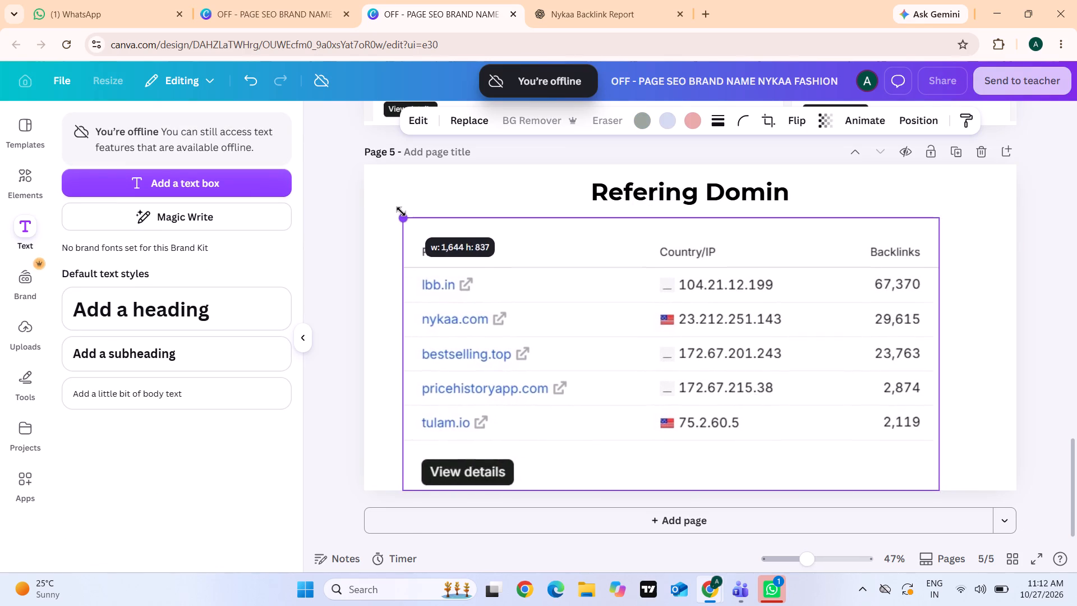
drag(401, 212, 398, 208)
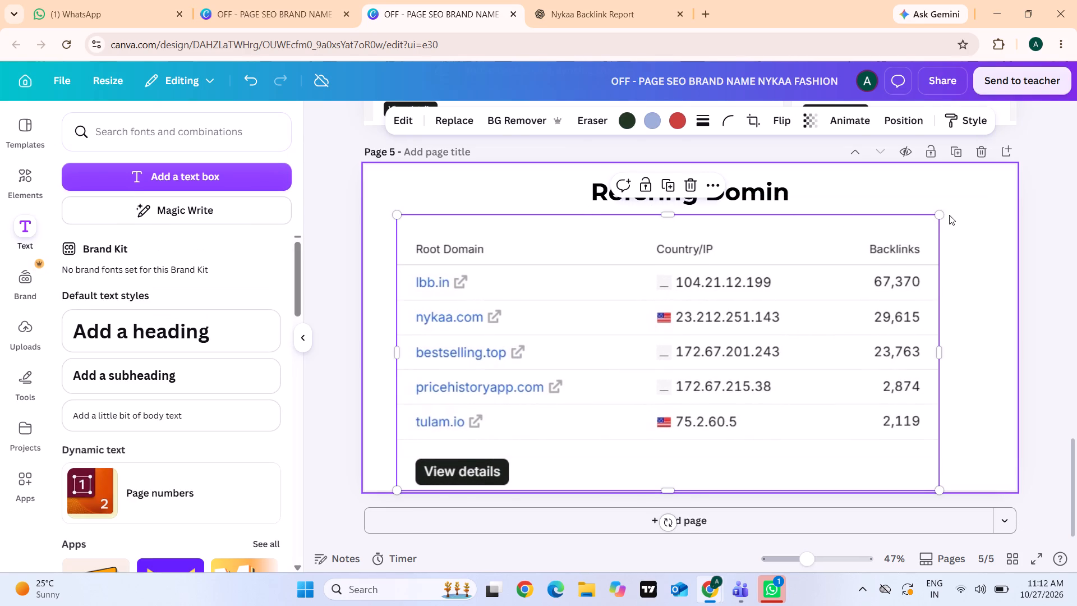
drag(942, 215, 963, 211)
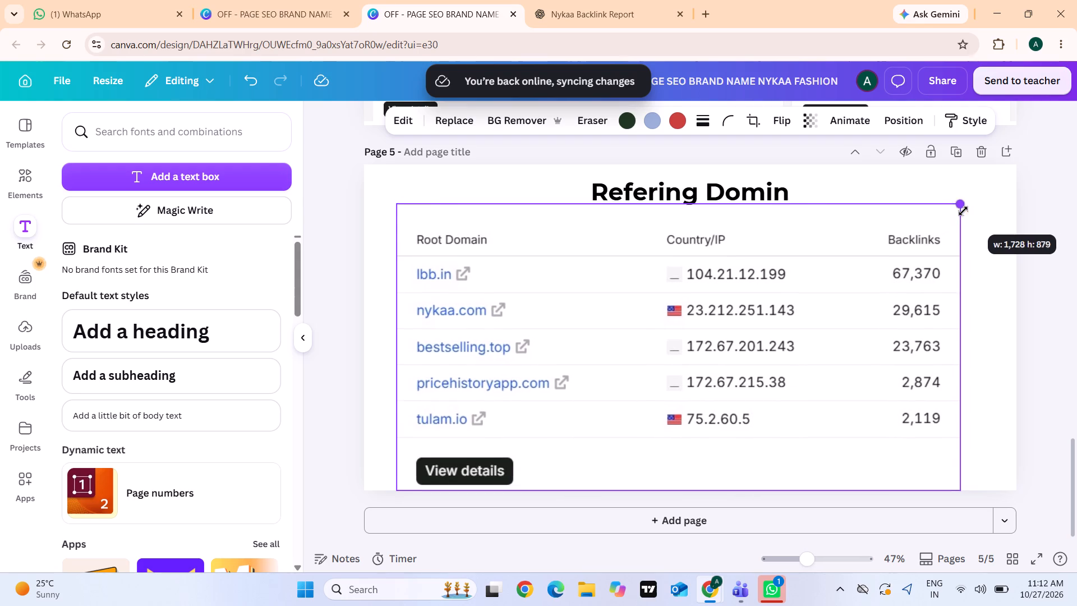
drag(963, 211, 963, 212)
drag(801, 281, 809, 282)
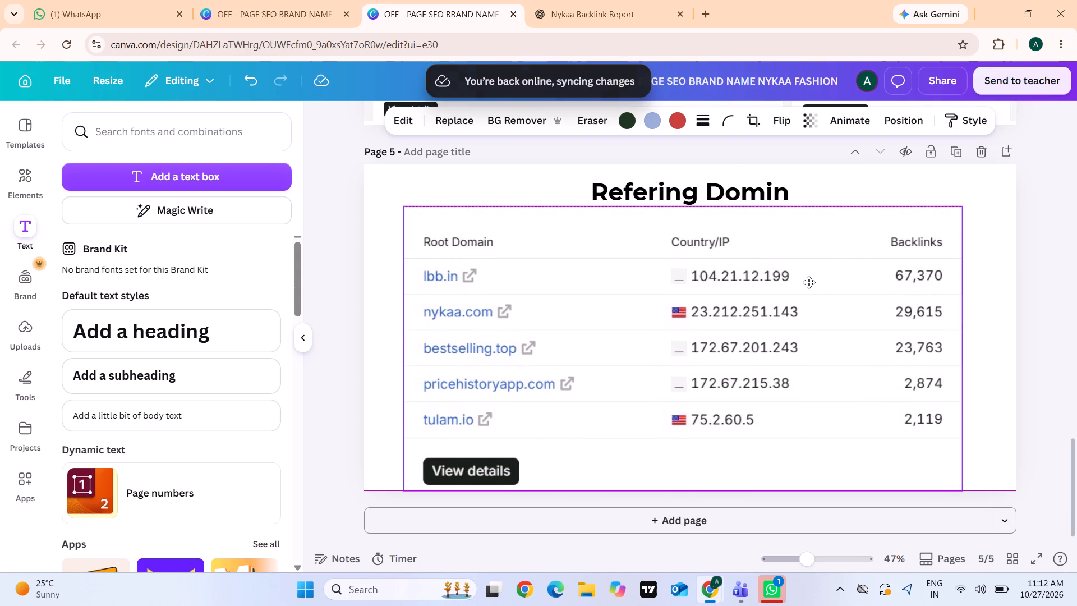
drag(809, 282, 817, 283)
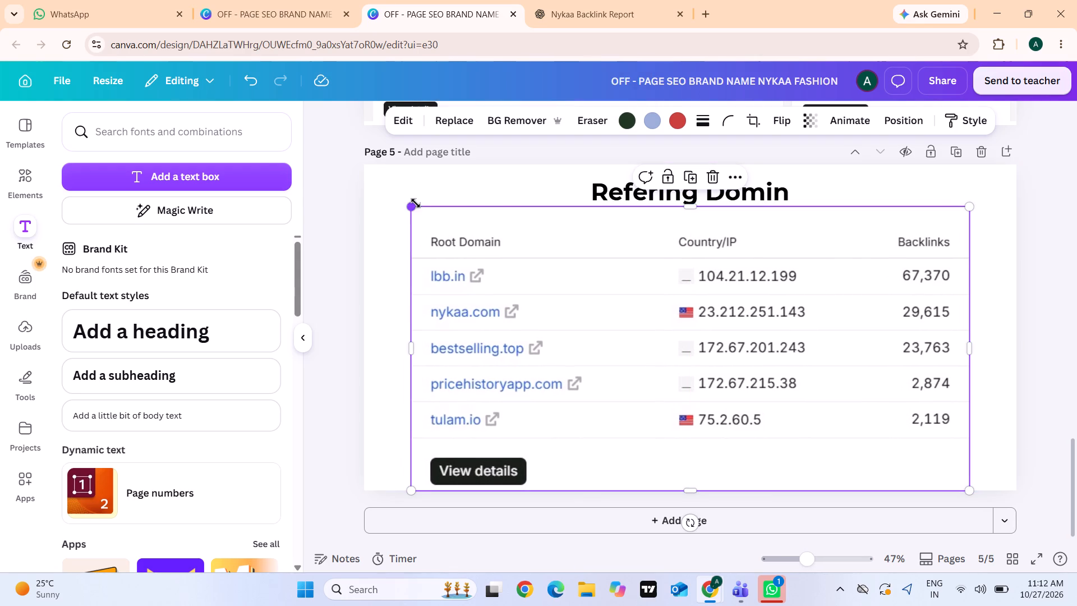
Crop the blank strip off the screenshot's top edge, down to just above the column names.
drag(688, 204, 688, 213)
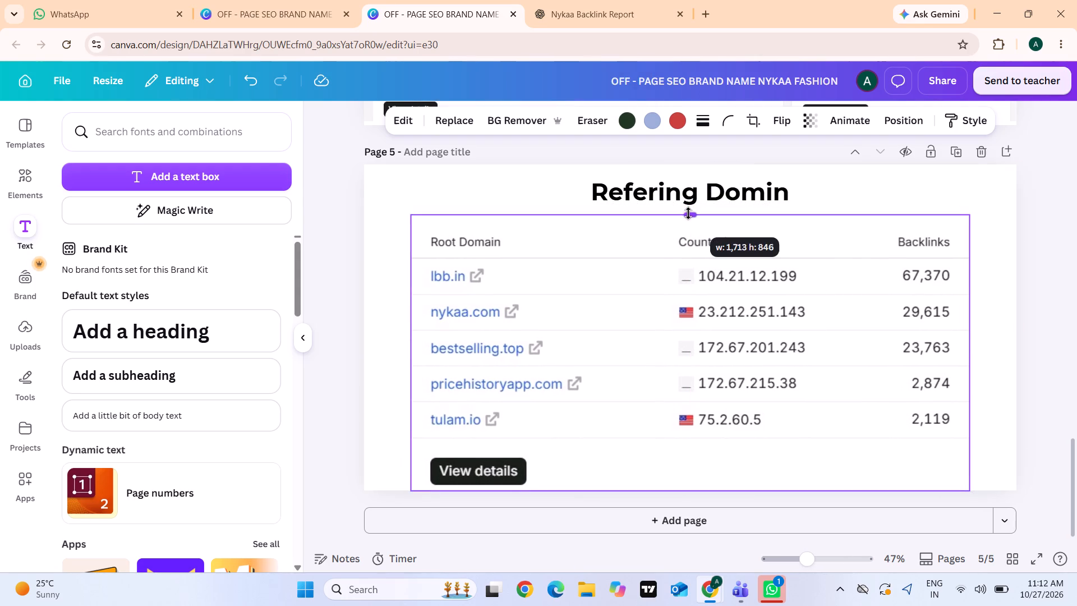
drag(688, 213, 691, 225)
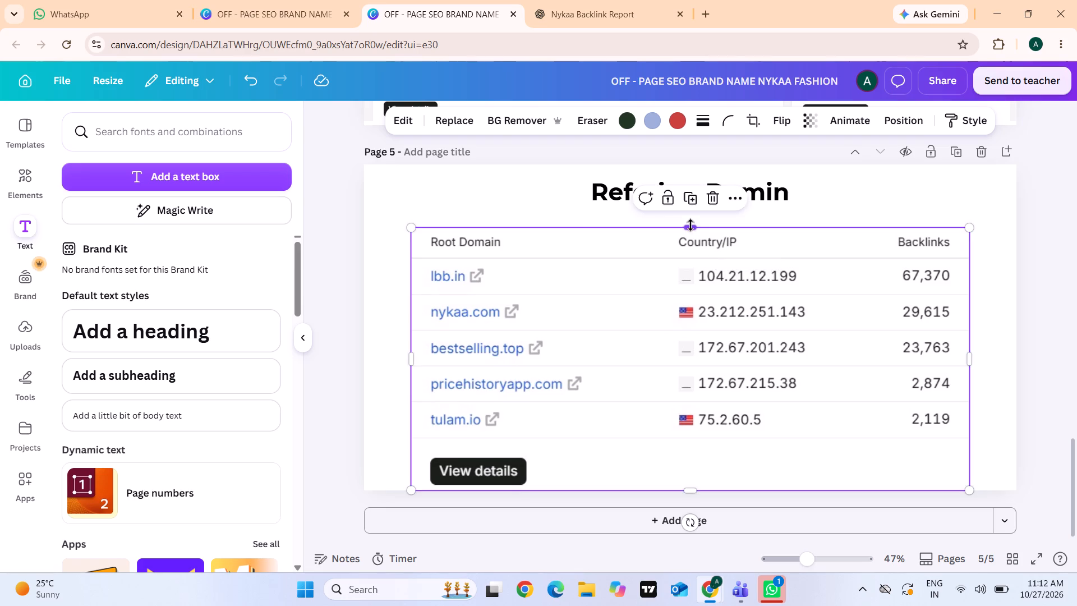
Enlarge the screenshot slightly and position it centred just below the title, with a small gap above the page's bottom edge.
drag(411, 224, 398, 213)
drag(633, 290, 637, 281)
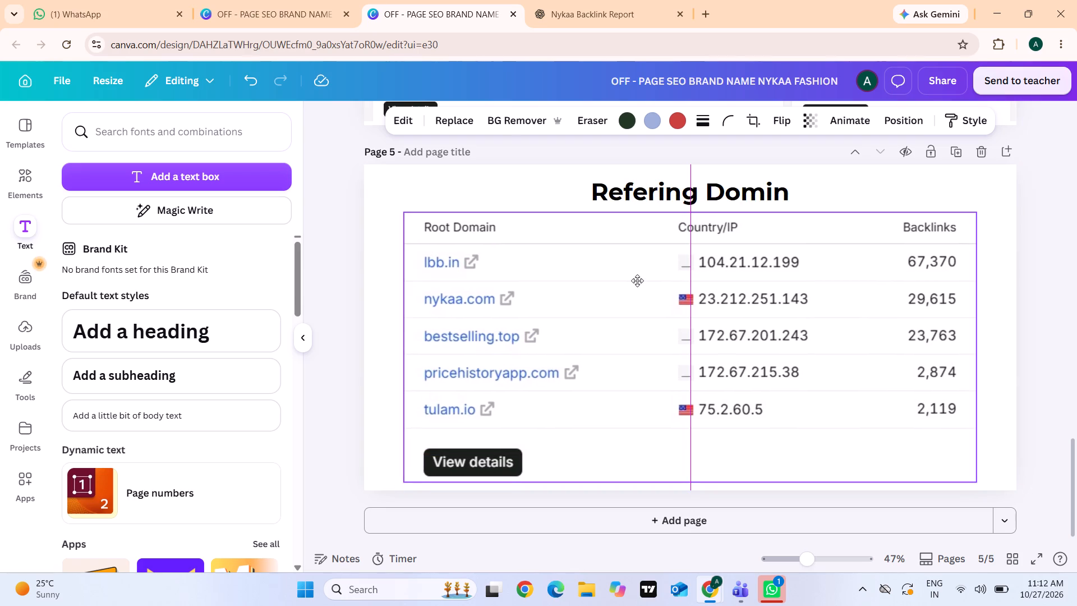
drag(637, 281, 639, 281)
drag(639, 281, 643, 282)
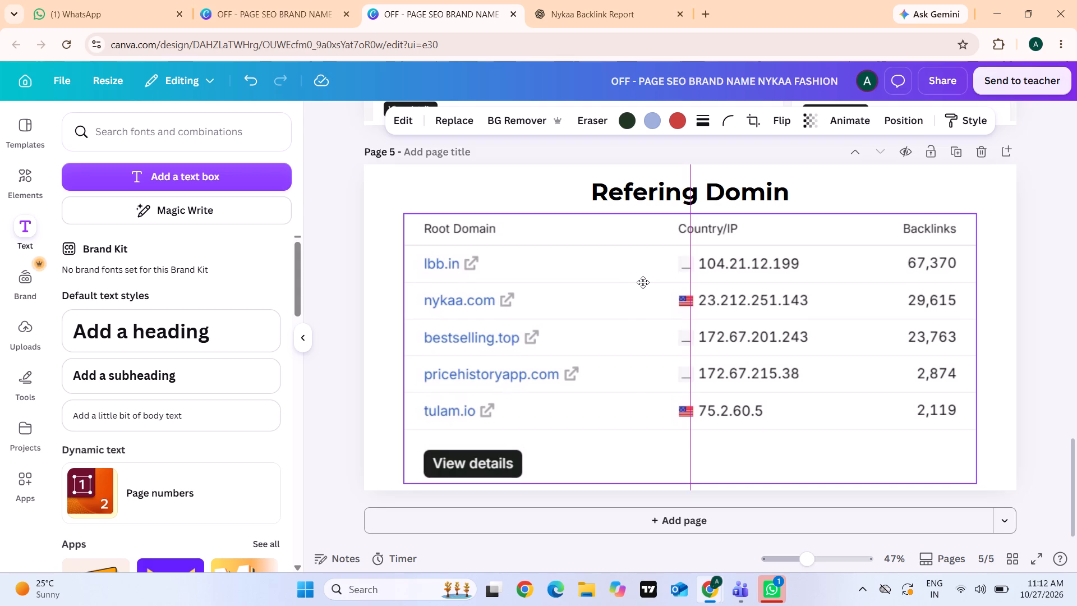
drag(643, 282, 638, 283)
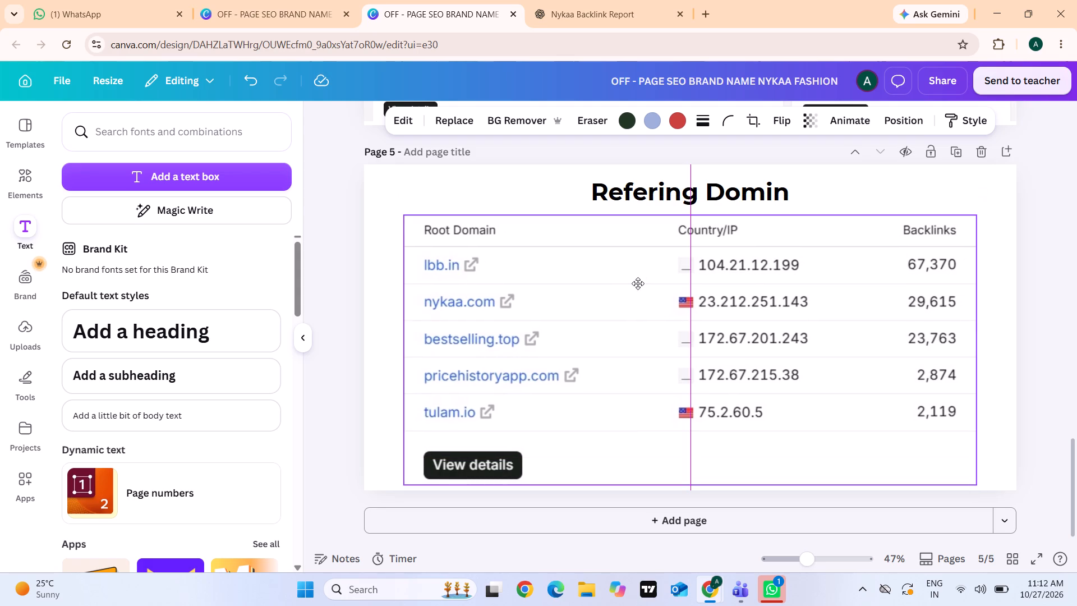
drag(638, 283, 646, 282)
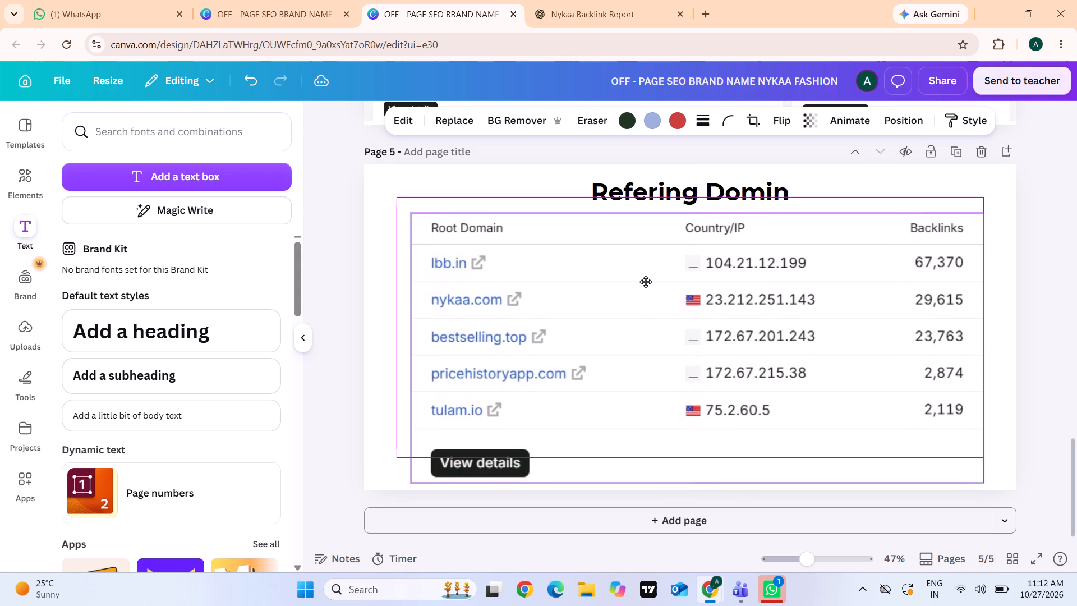
drag(646, 282, 640, 282)
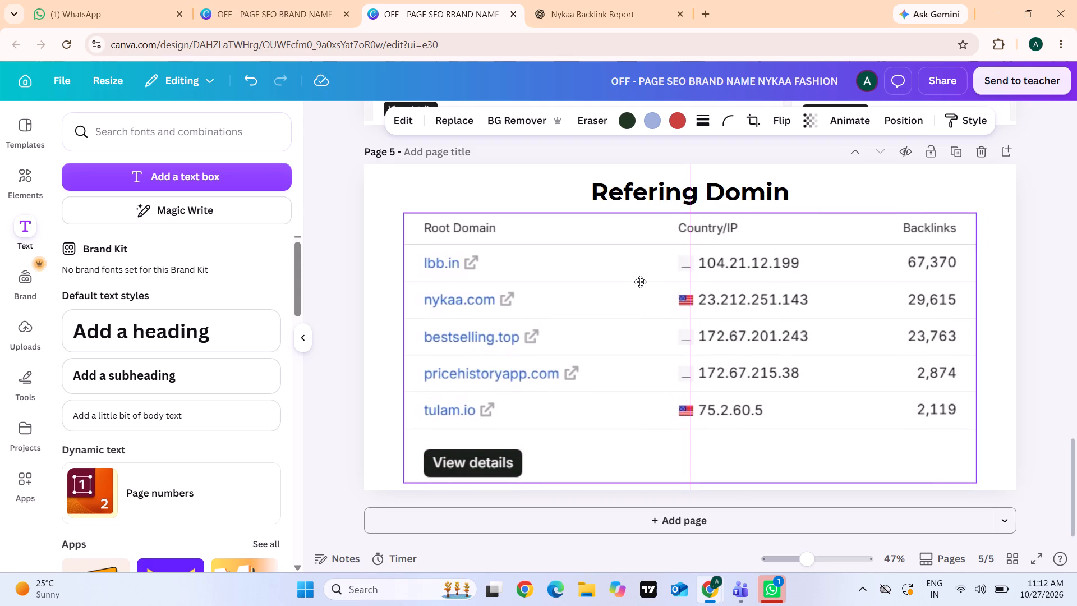
Nudge the referring-domains screenshot on page 5 down slightly, keeping it horizontally centred below the title.
drag(640, 282, 640, 283)
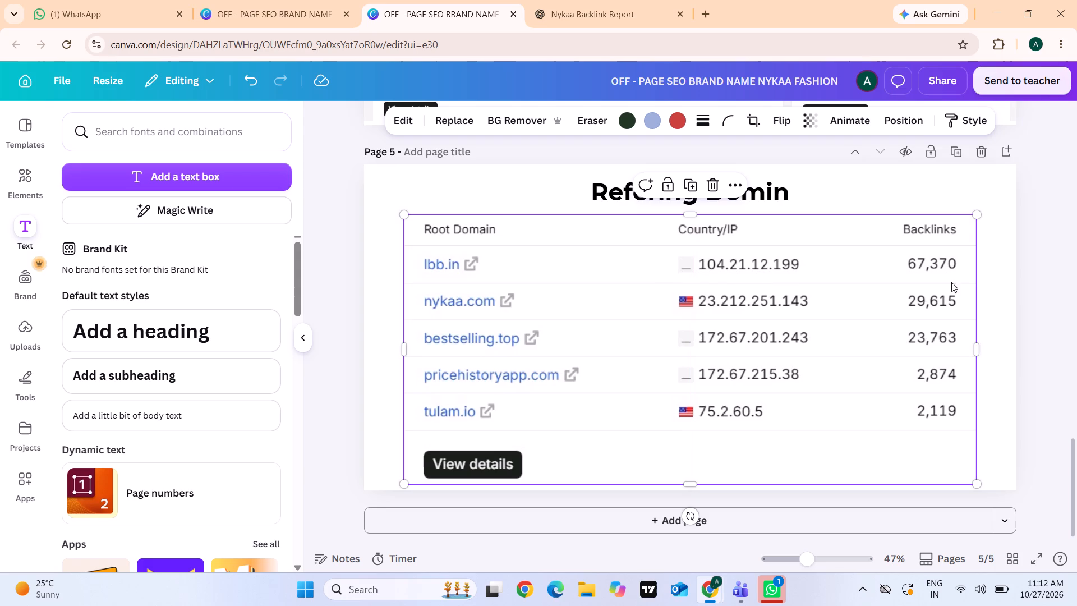
click(1069, 272)
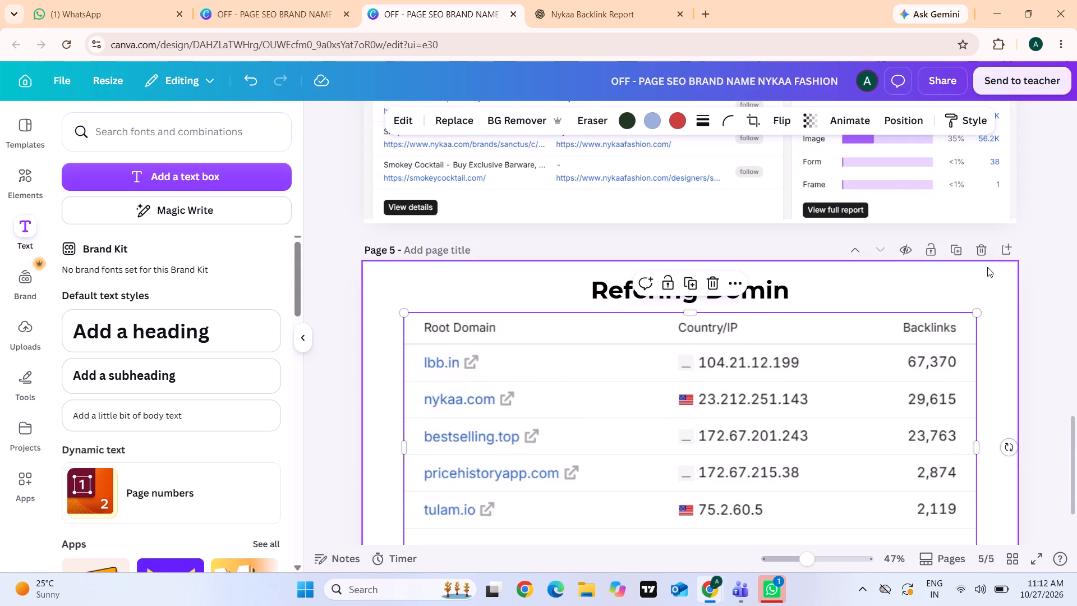
scroll(987, 267, down, 3)
click(1044, 469)
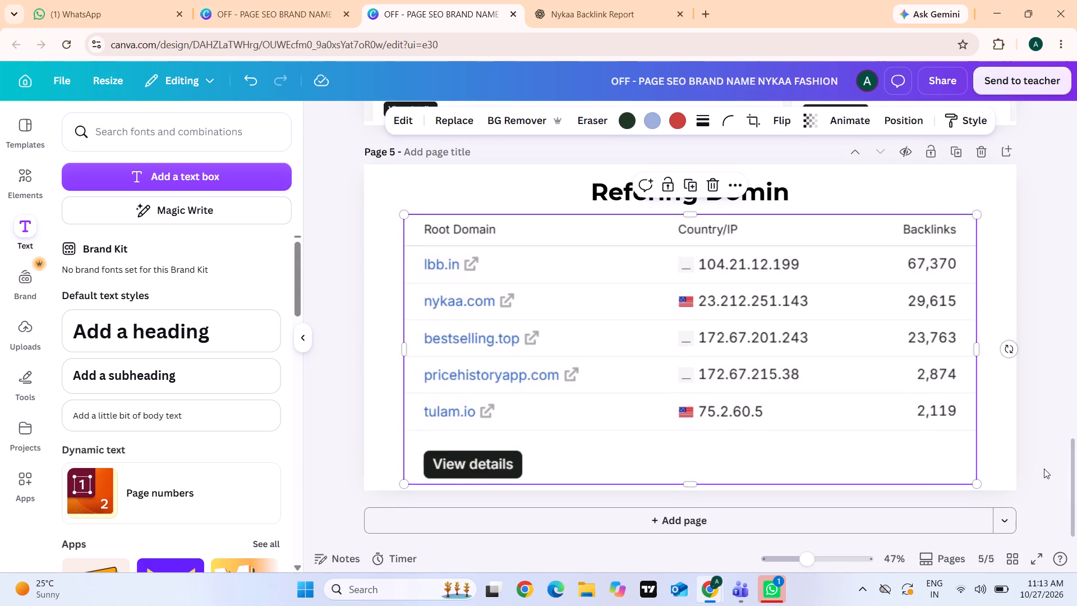
Review the Nykaa Fashion presentation from the page 5 title back up to page 1.
click(763, 190)
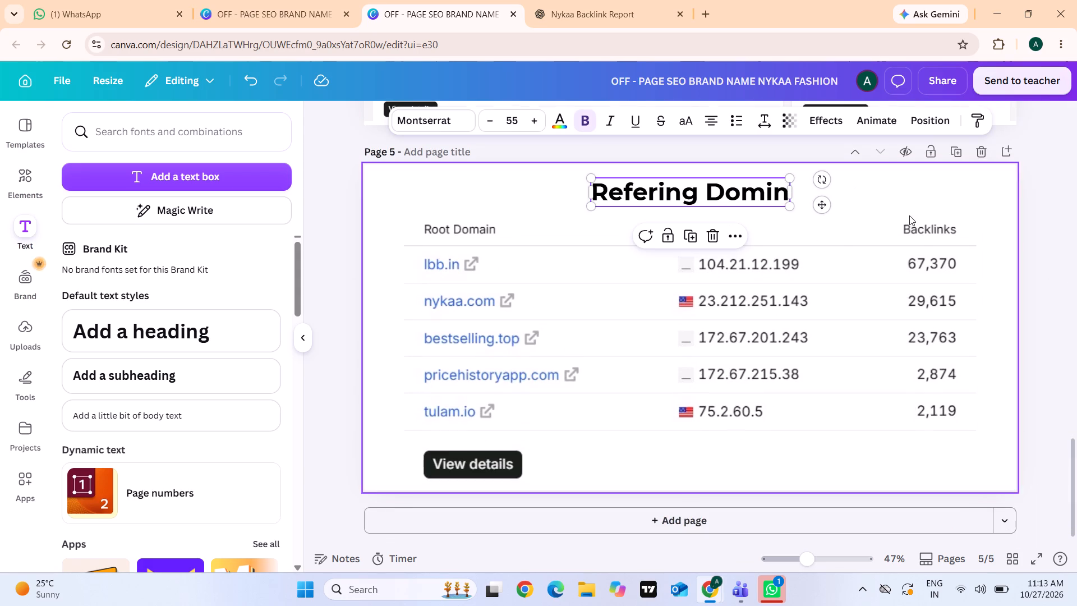
click(1045, 311)
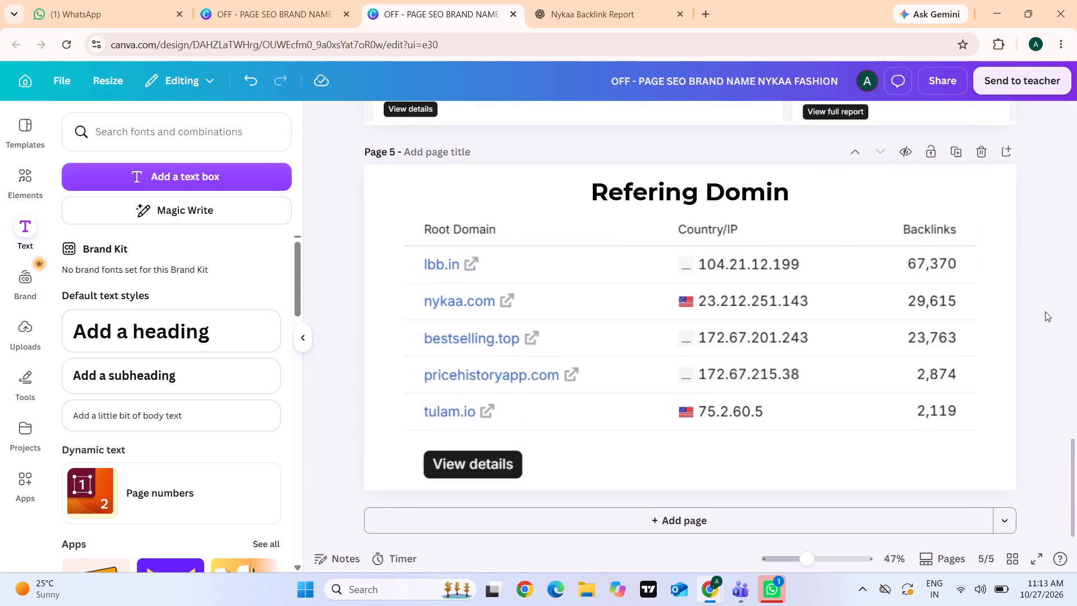
scroll(1045, 311, up, 7)
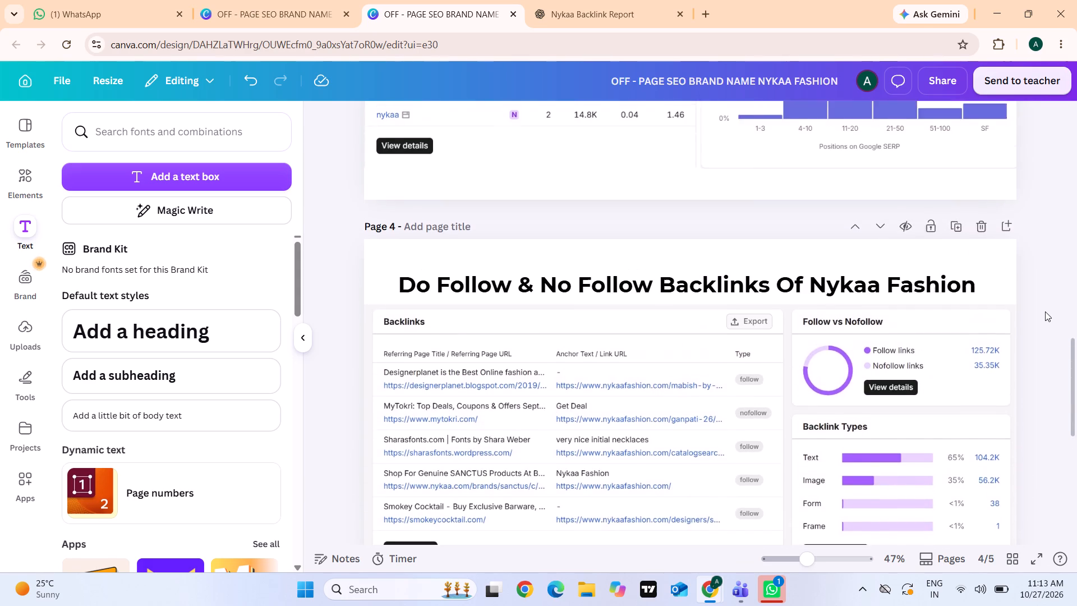
scroll(1045, 311, up, 7)
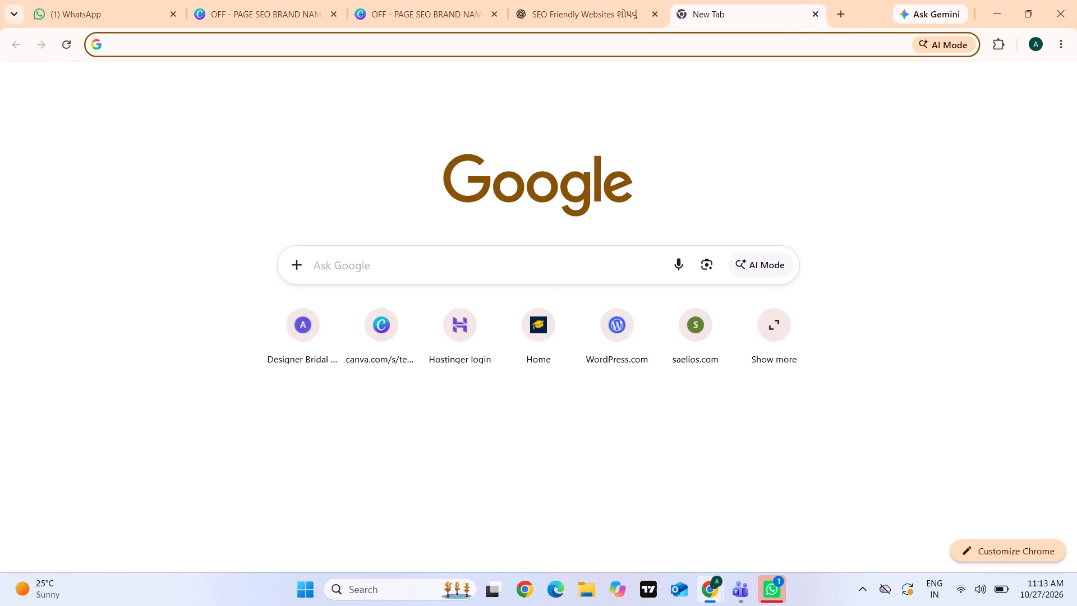
click(420, 255)
key(ctrl+v)
key(Return)
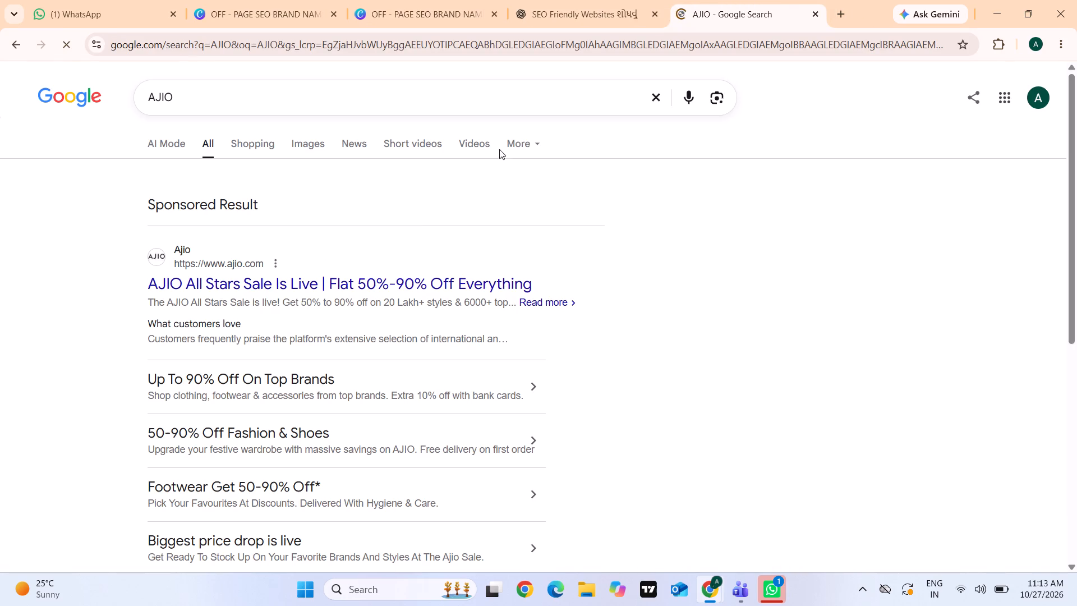
click(215, 295)
click(239, 284)
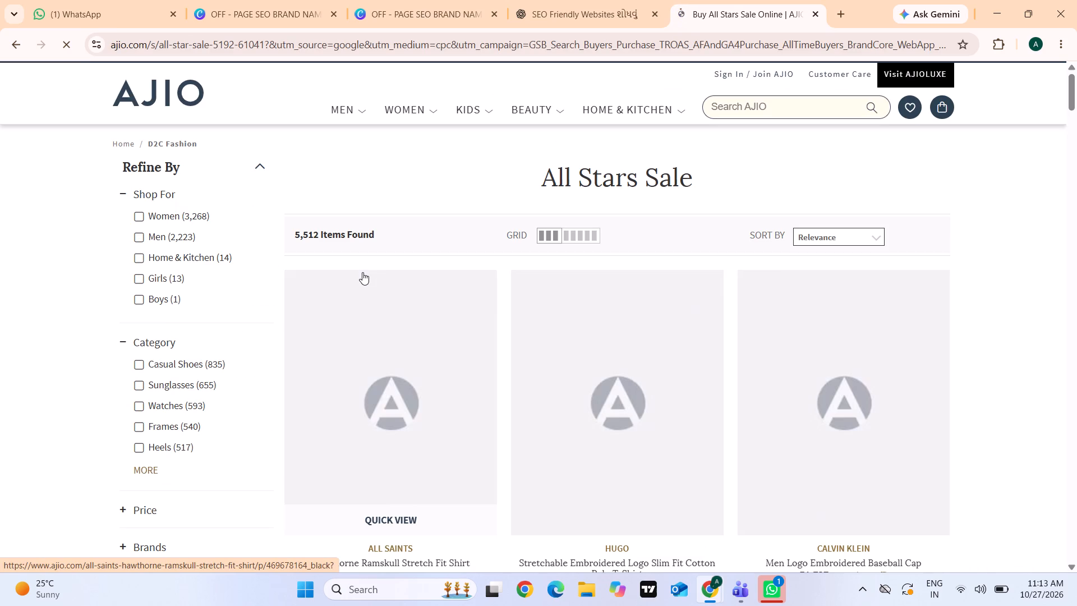
scroll(362, 272, down, 2)
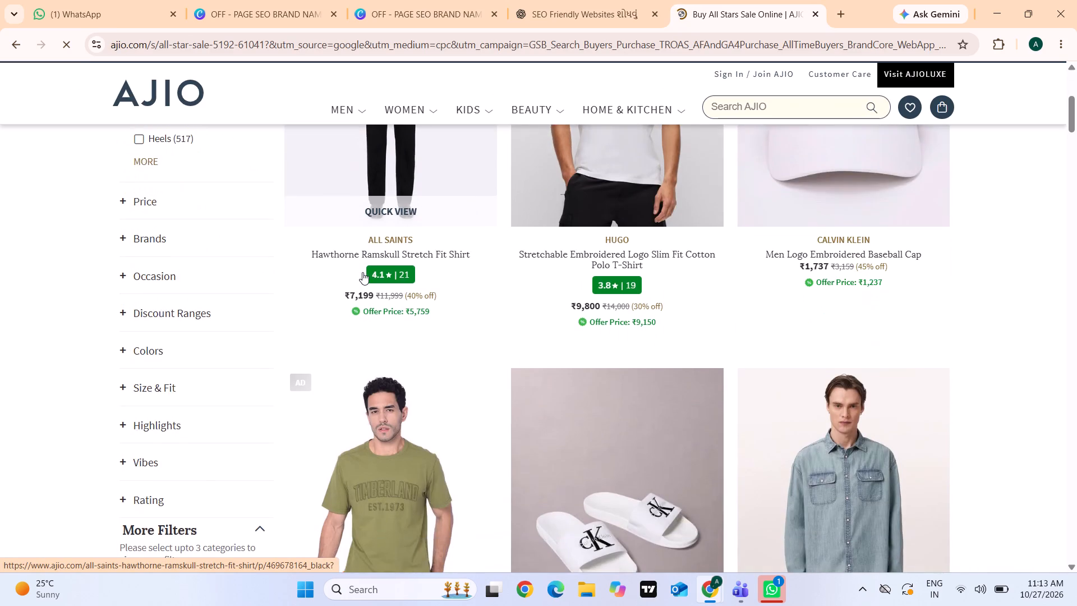
scroll(362, 272, down, 3)
scroll(362, 272, up, 1)
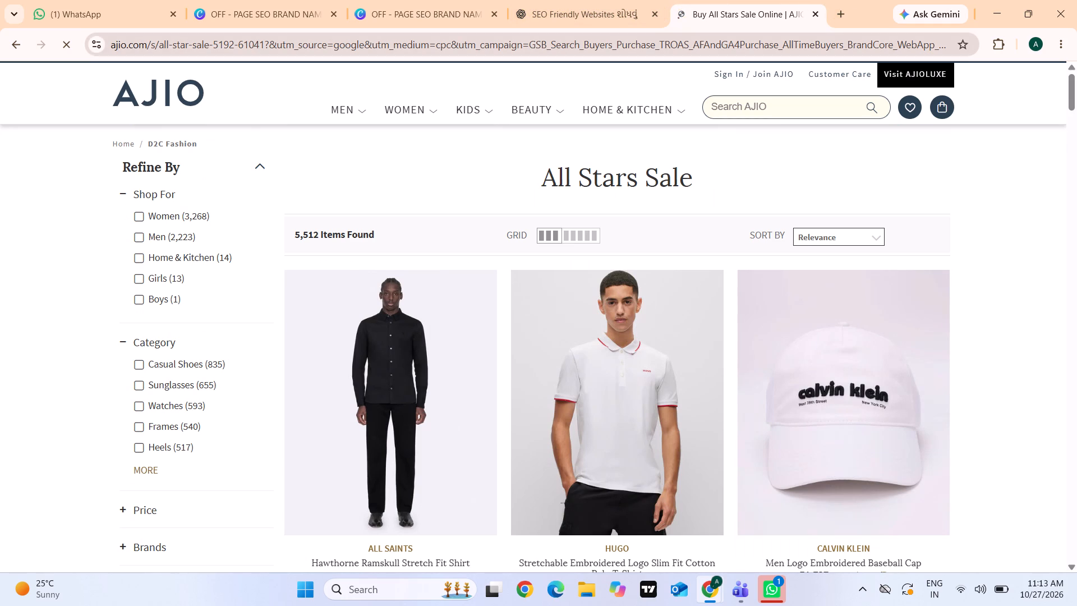
click(184, 43)
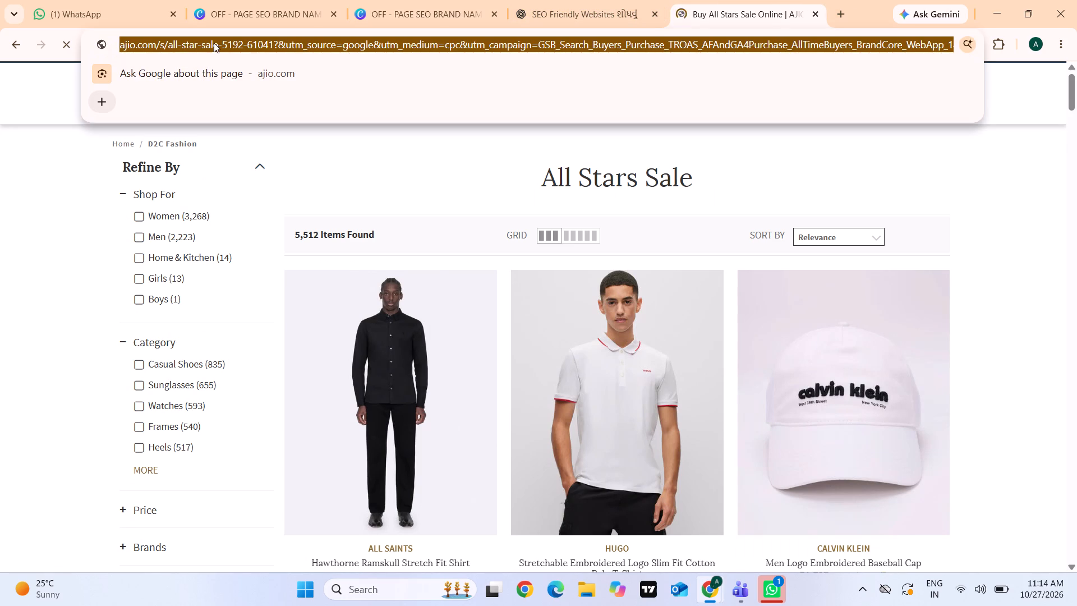
click(214, 43)
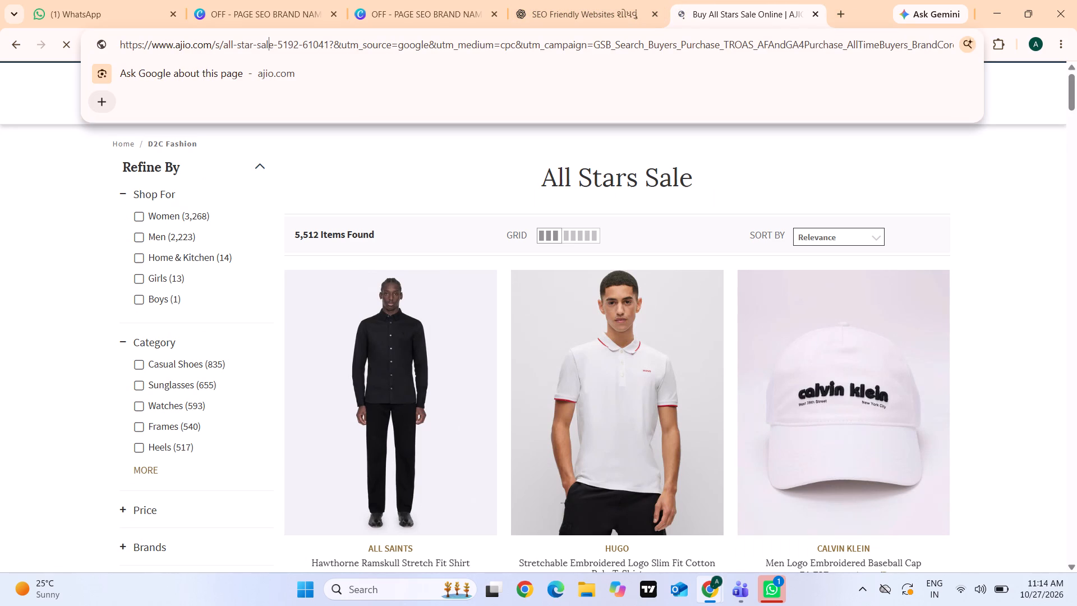
drag(210, 46, 150, 45)
key(ctrl+c)
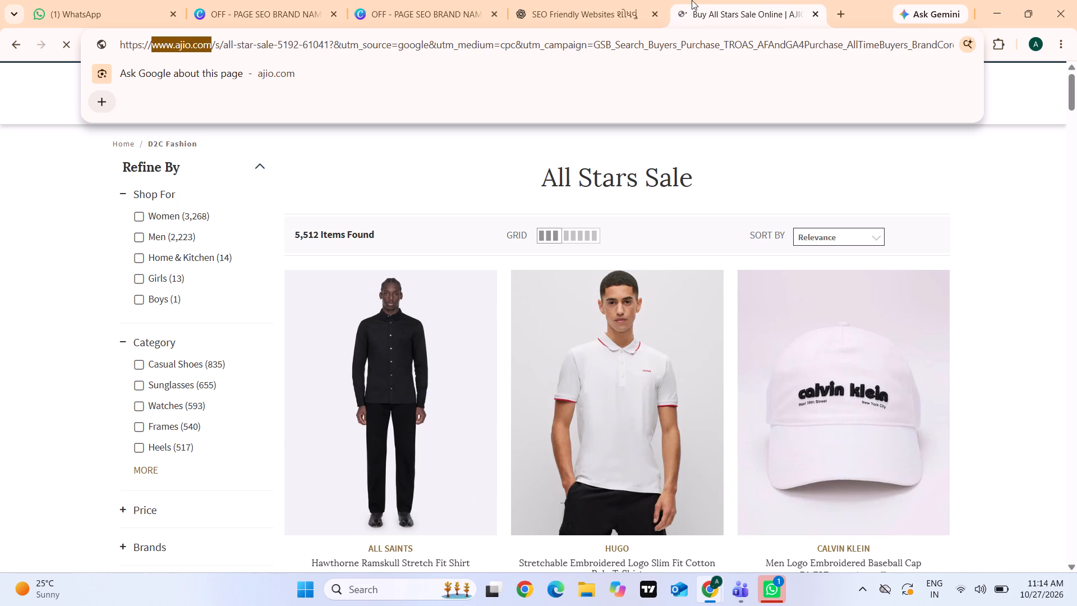
Search Google for semrush in another new browser tab and open the Semrush website.
click(836, 10)
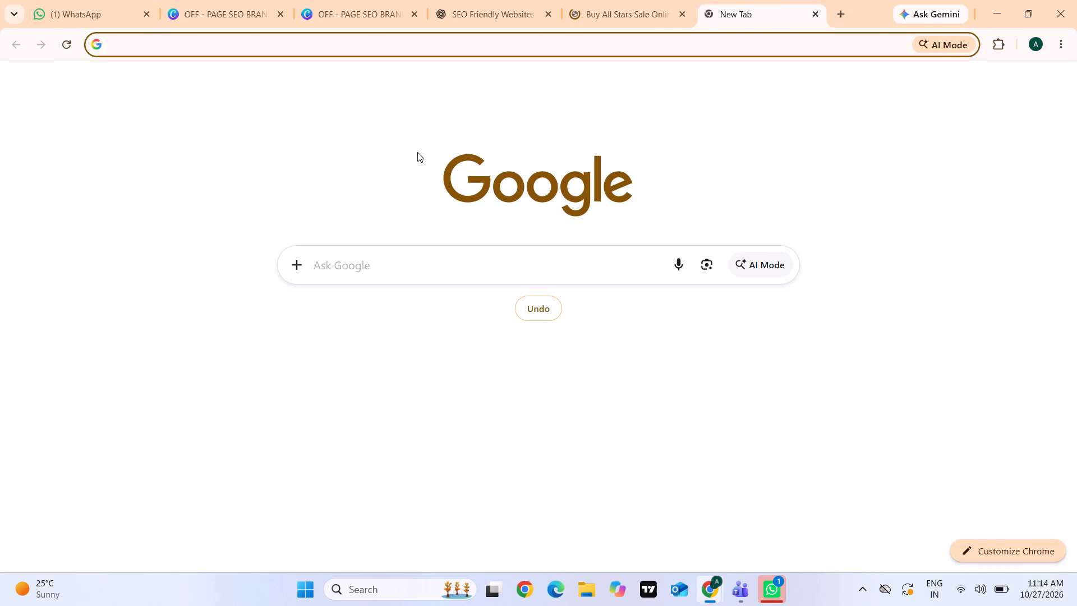
click(397, 262)
key(s)
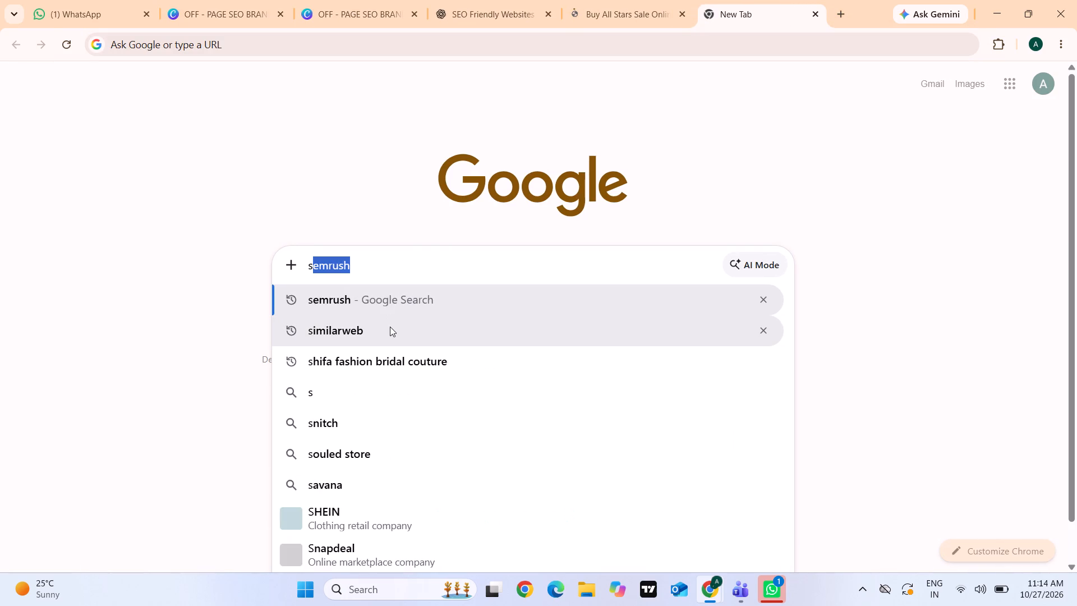
click(391, 304)
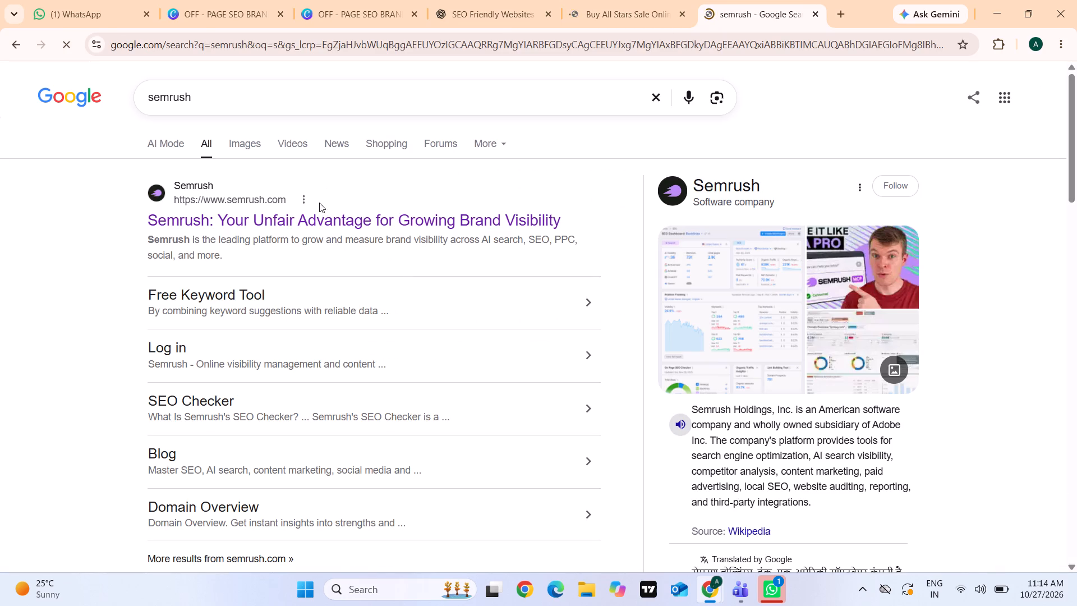
click(320, 217)
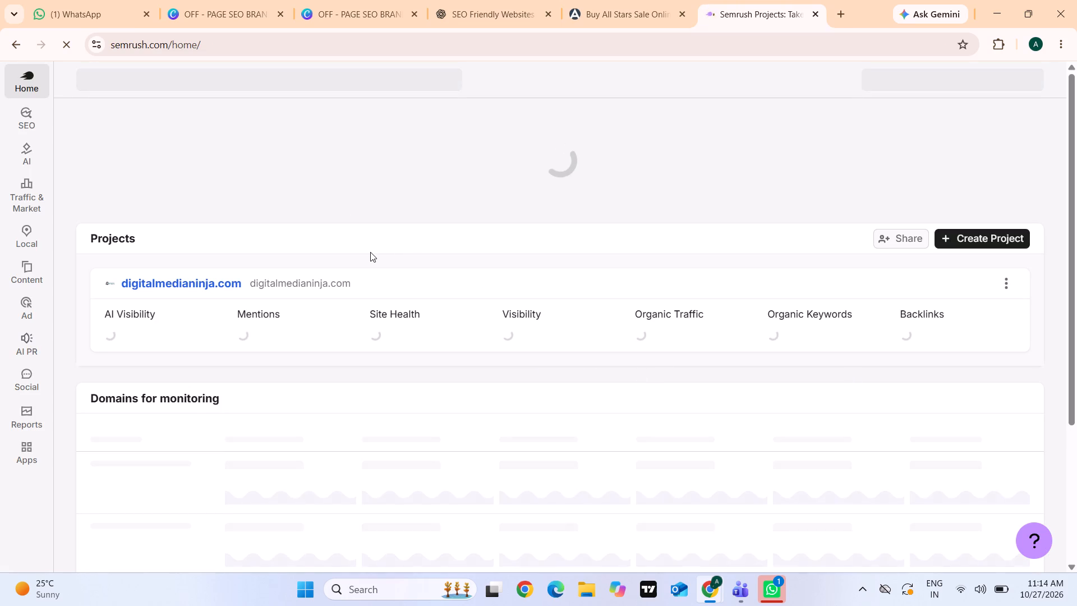
click(257, 83)
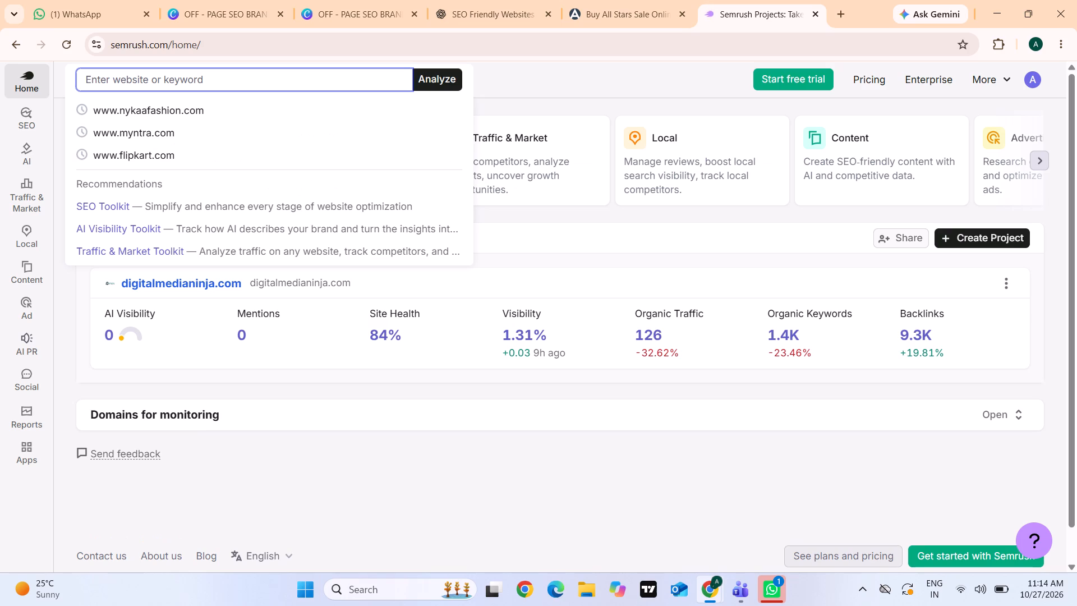
key(ctrl+v)
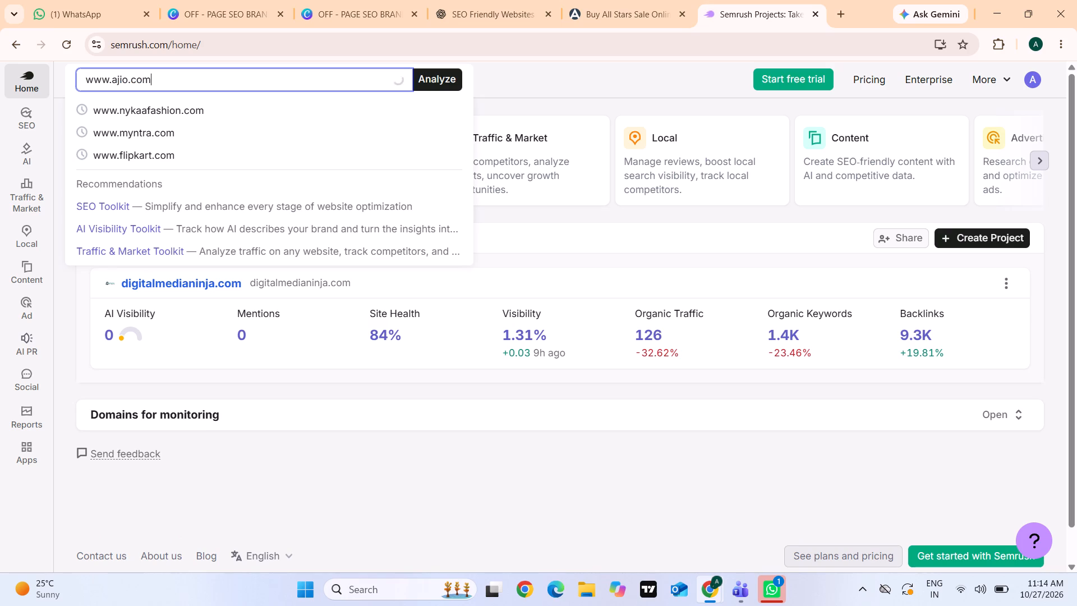
click(448, 81)
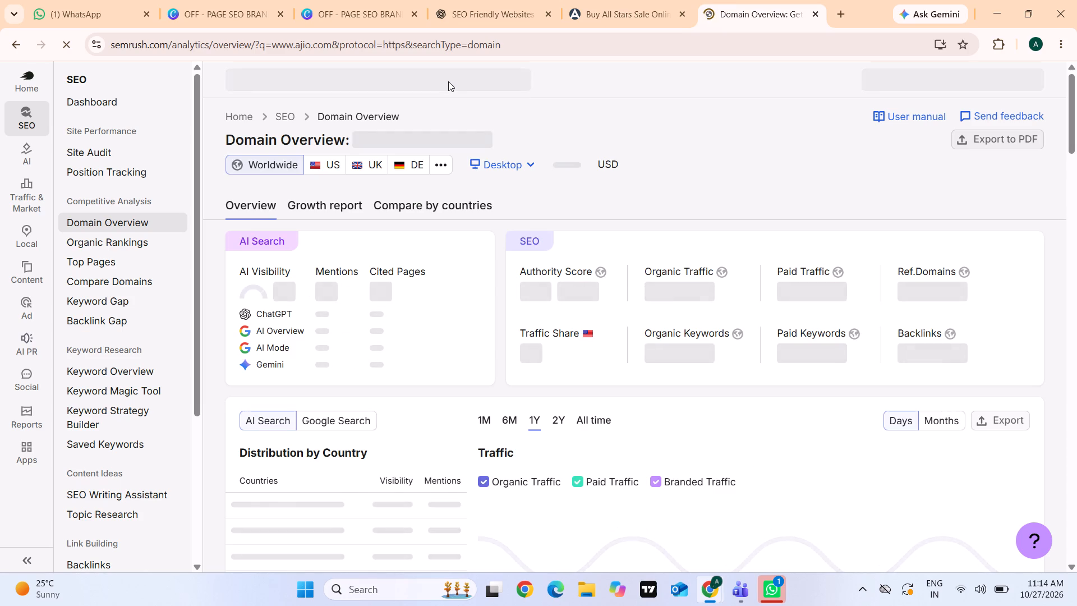
Look through the Domain Overview report for ajio.com, from the summary metrics down past Organic Research.
scroll(448, 81, up, 1)
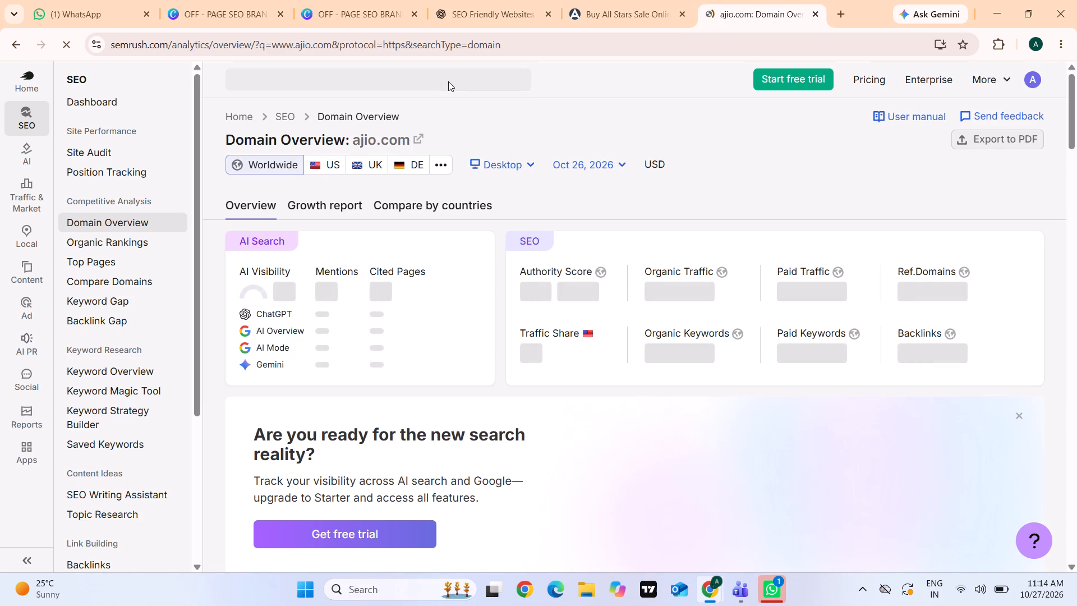
scroll(448, 81, up, 1)
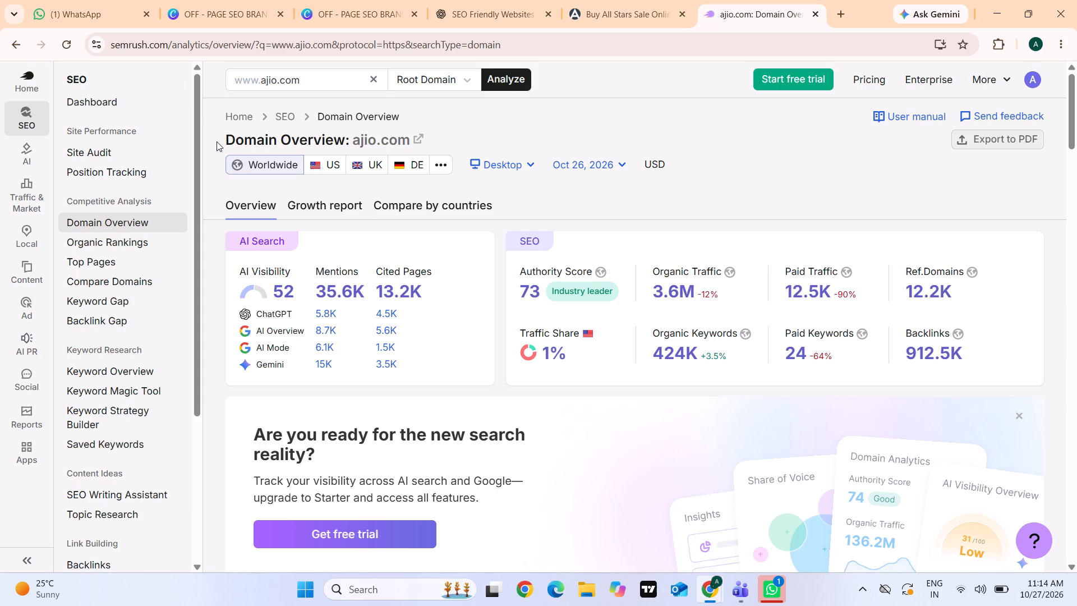
scroll(483, 168, down, 3)
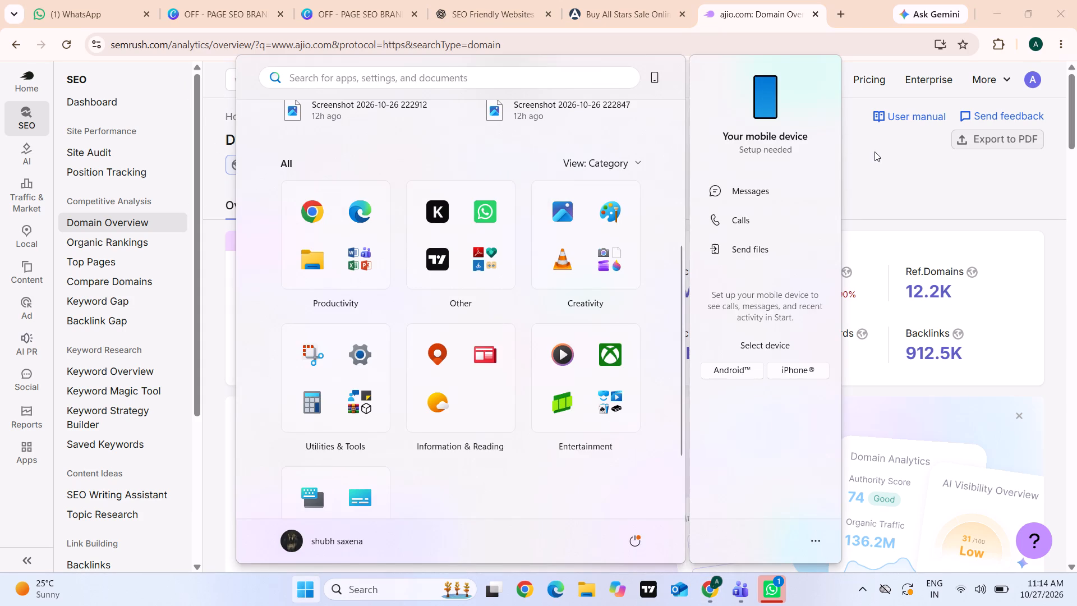
click(875, 151)
scroll(774, 240, down, 4)
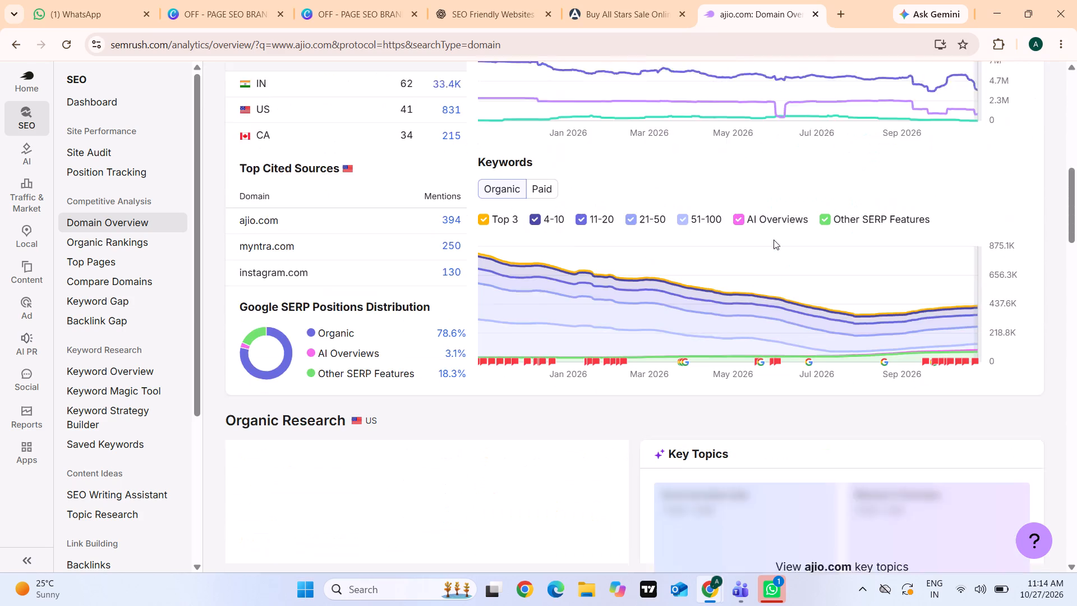
scroll(774, 240, down, 4)
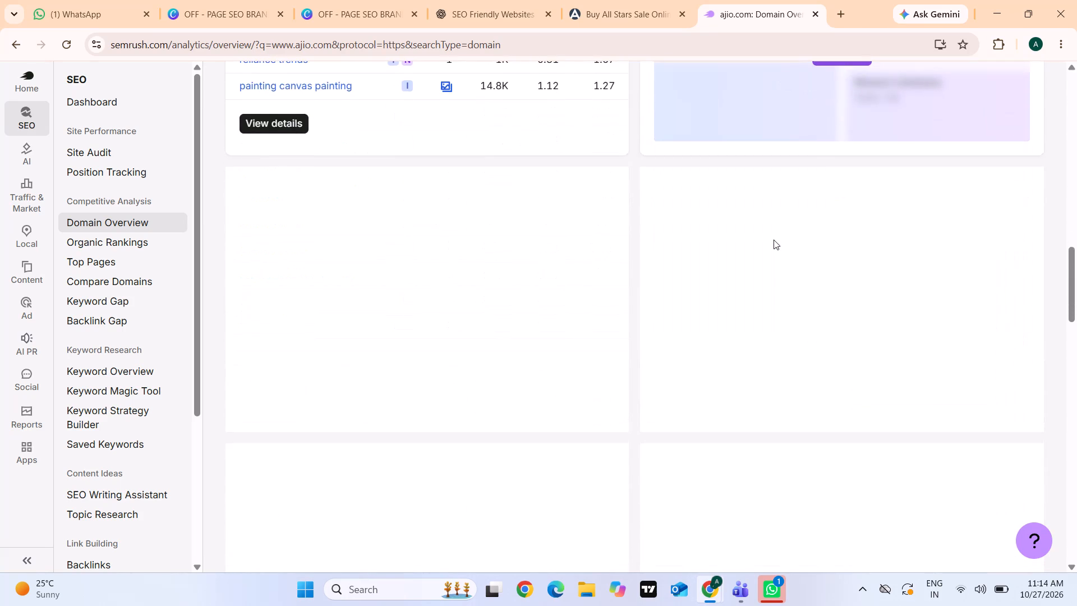
scroll(774, 240, up, 10)
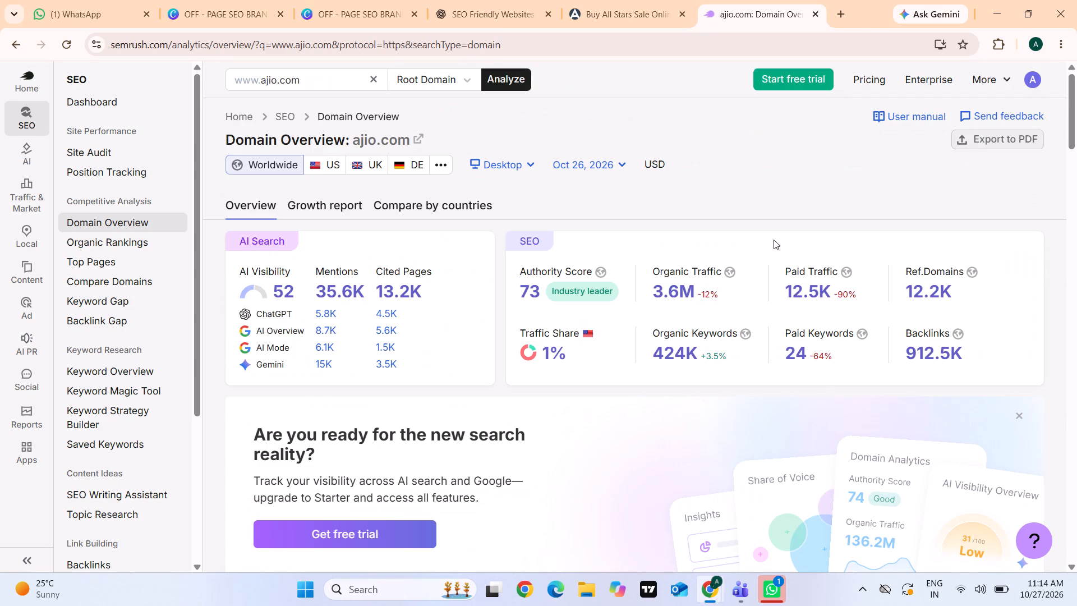
Capture the ajio.com Domain Overview from its heading through the AI Search and SEO summary cards as a screenshot, and copy the image.
key(shift+super+s)
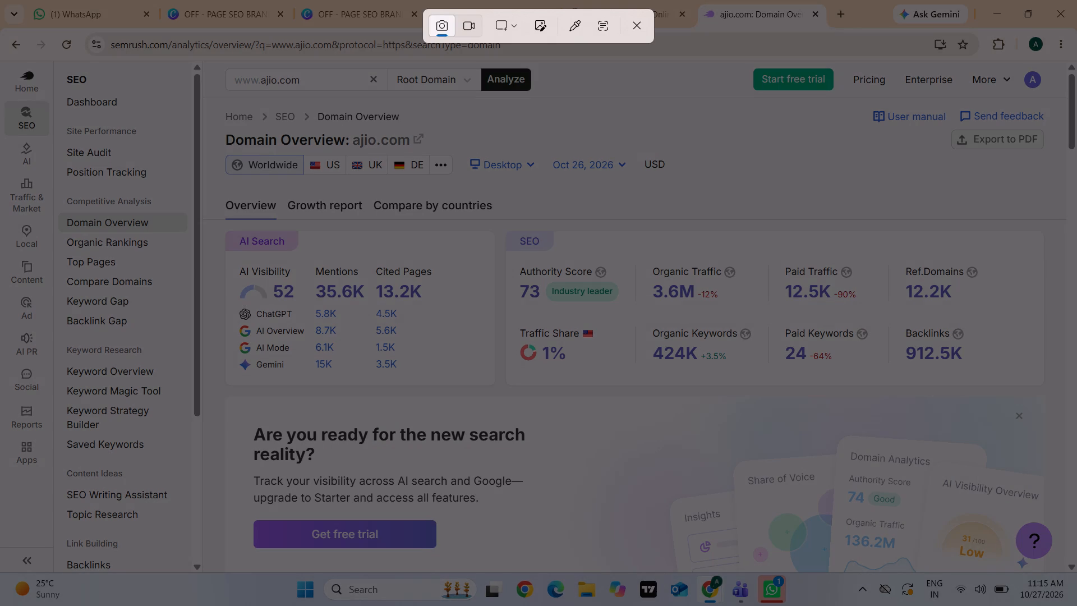
drag(215, 102, 559, 99)
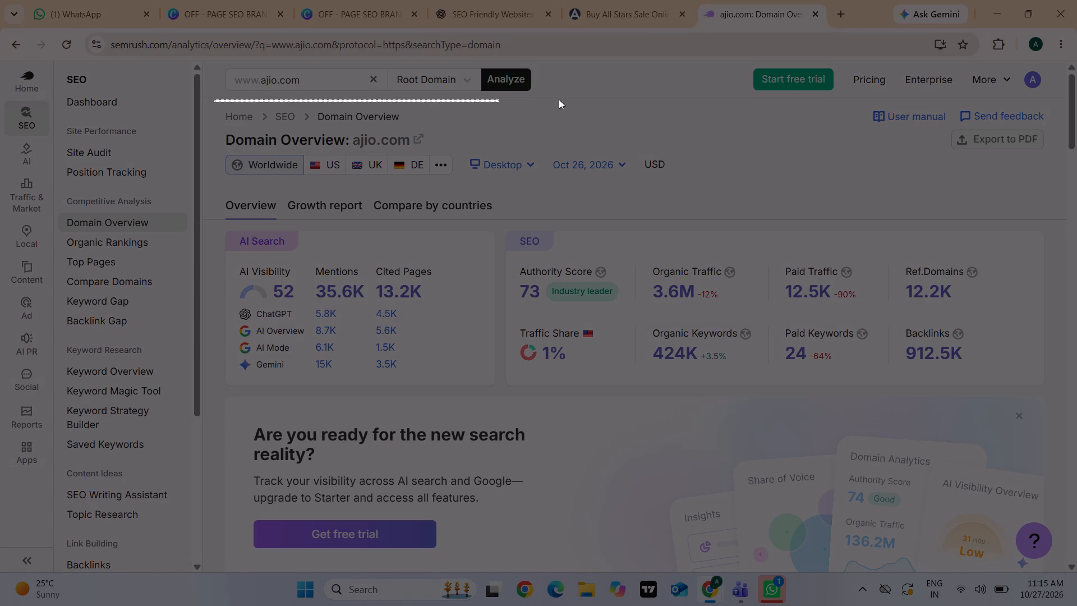
drag(559, 99, 840, 108)
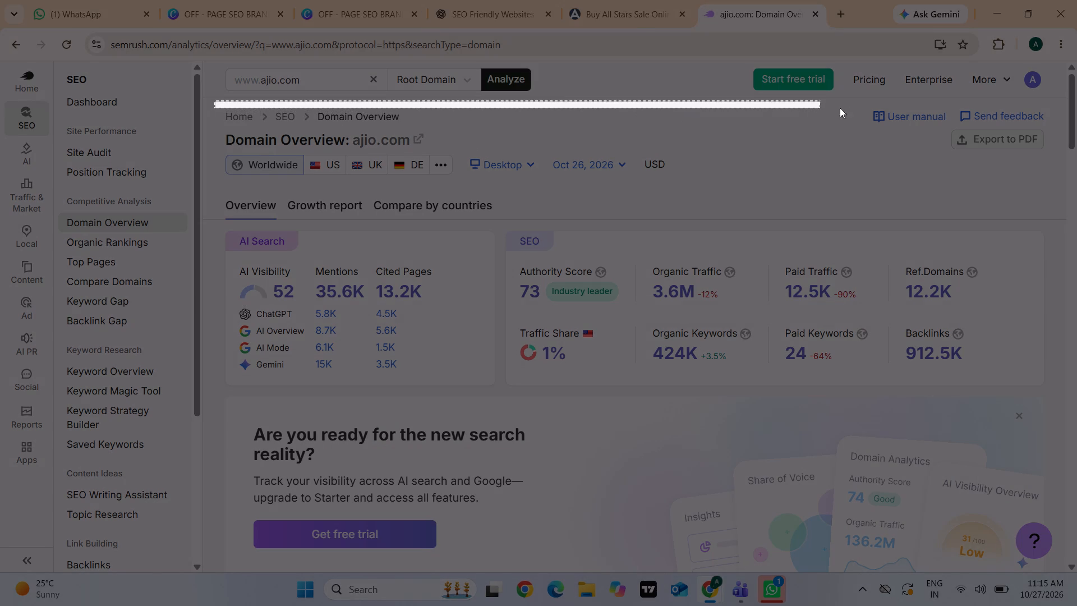
drag(840, 108, 1053, 164)
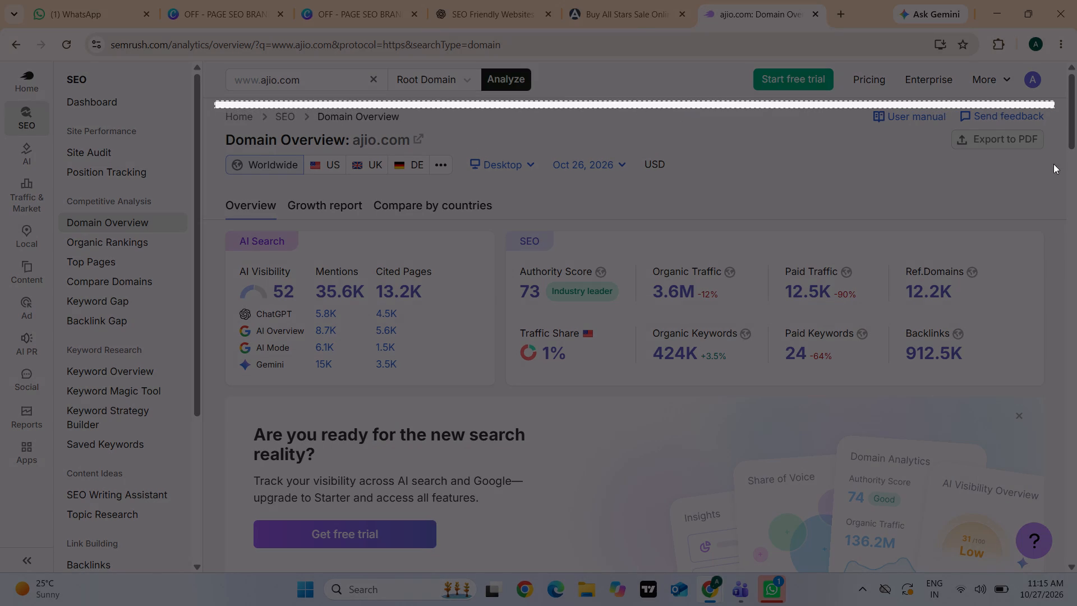
drag(1053, 164, 1062, 391)
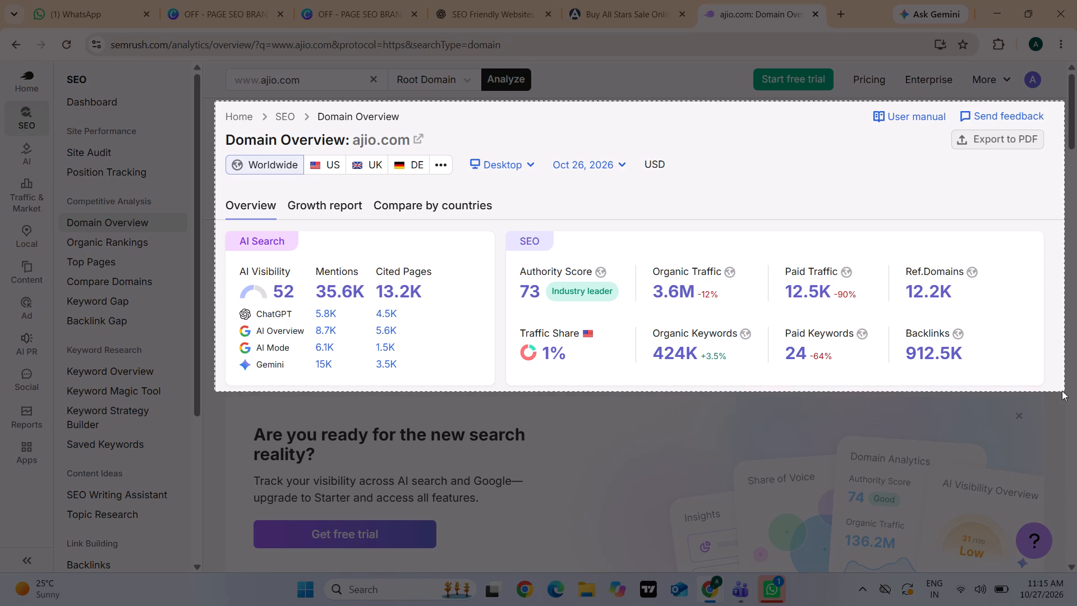
drag(1062, 391, 1057, 389)
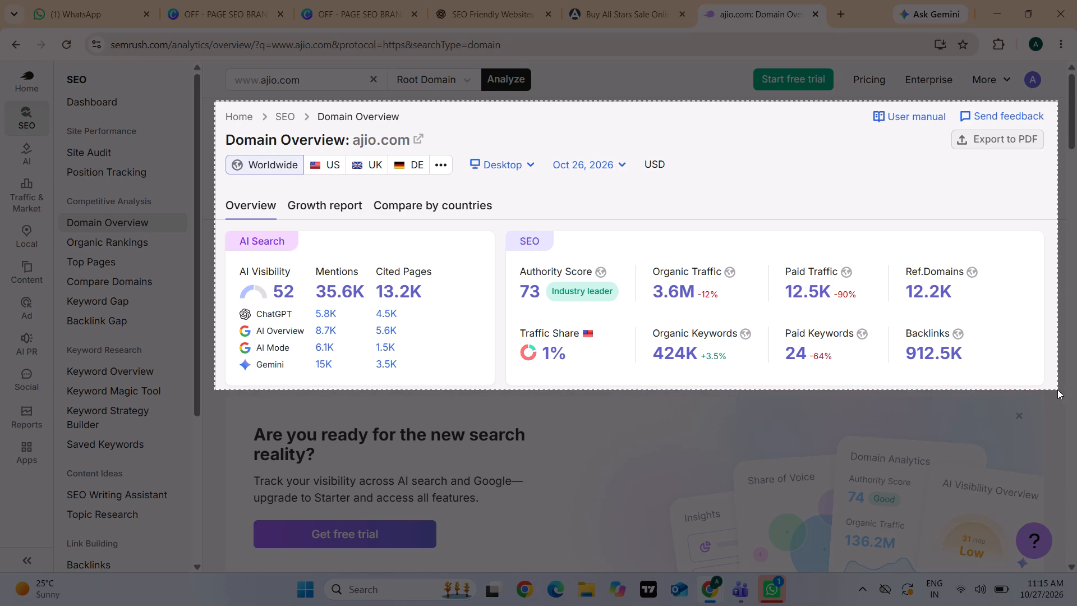
drag(1057, 389, 1055, 390)
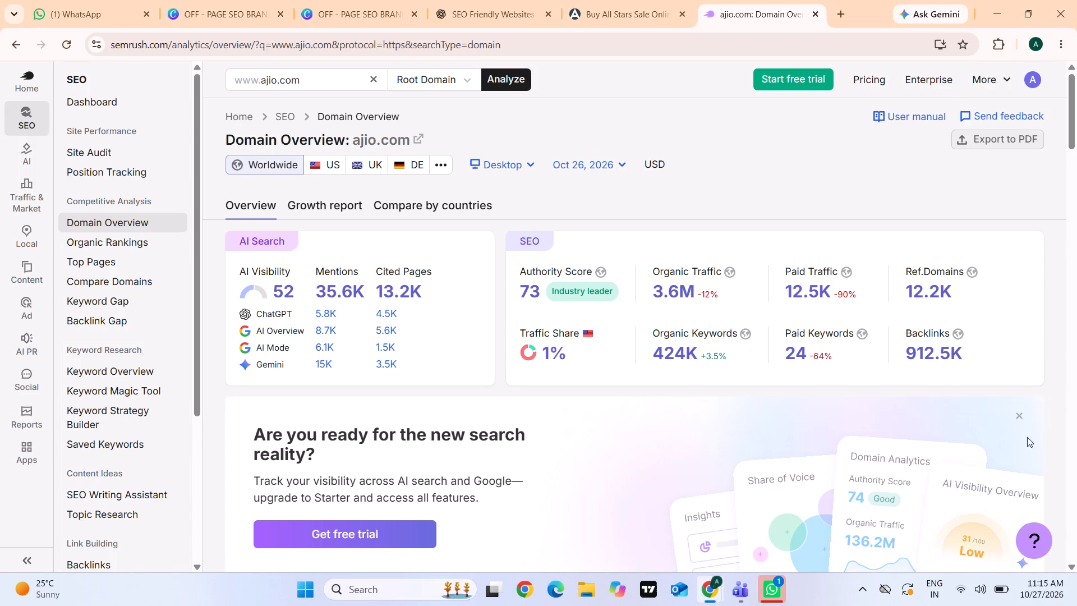
click(942, 449)
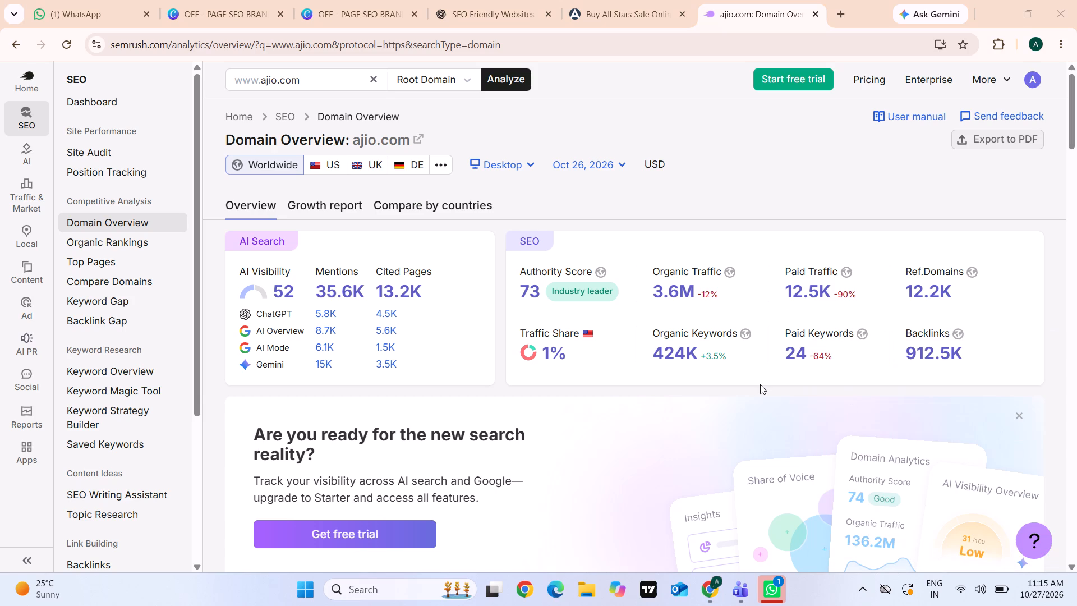
right_click(645, 362)
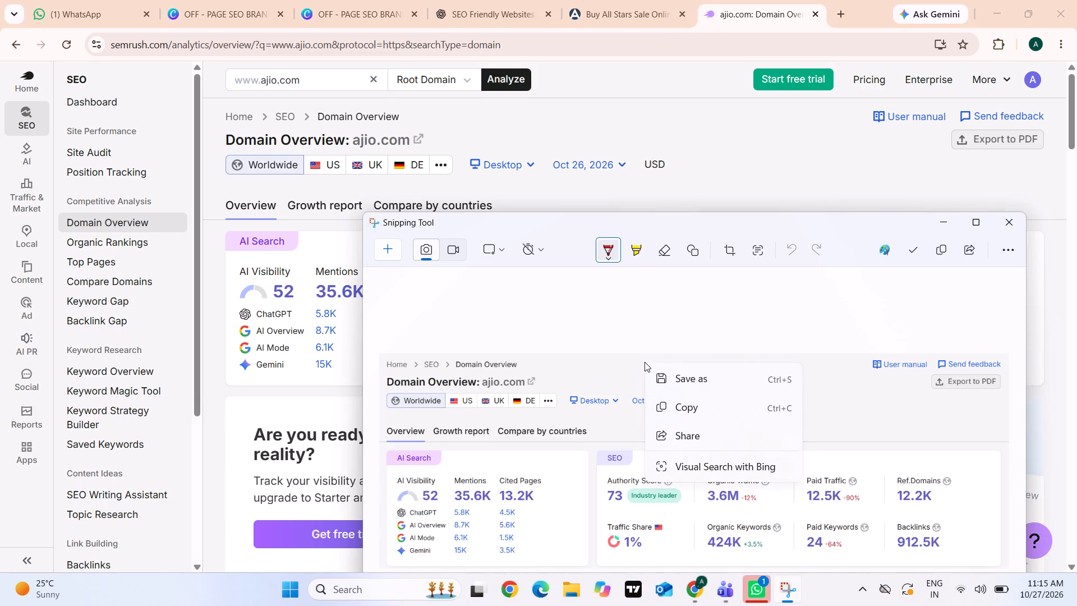
click(688, 412)
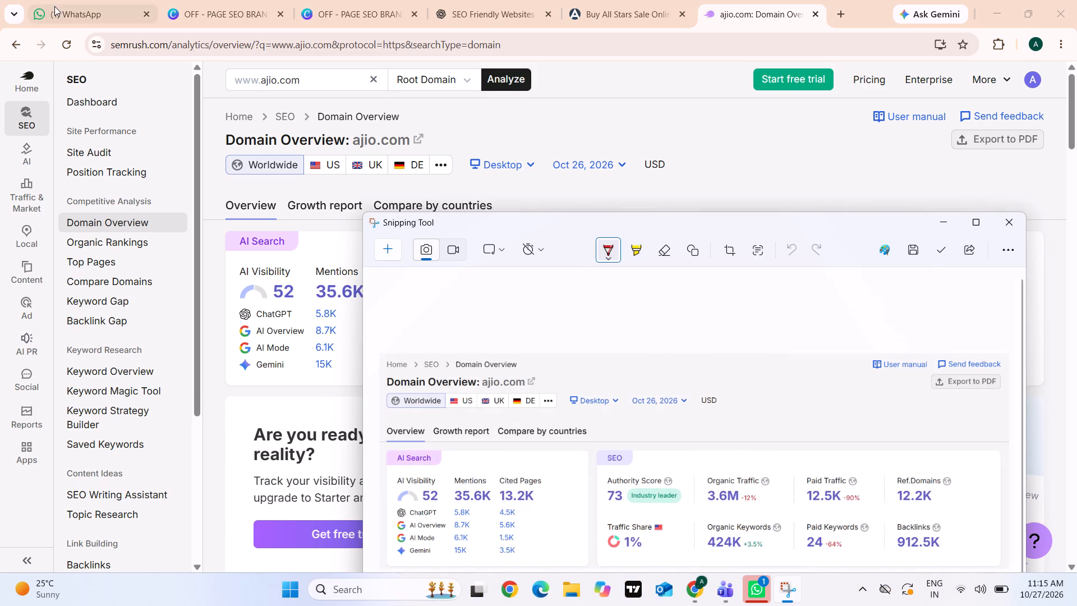